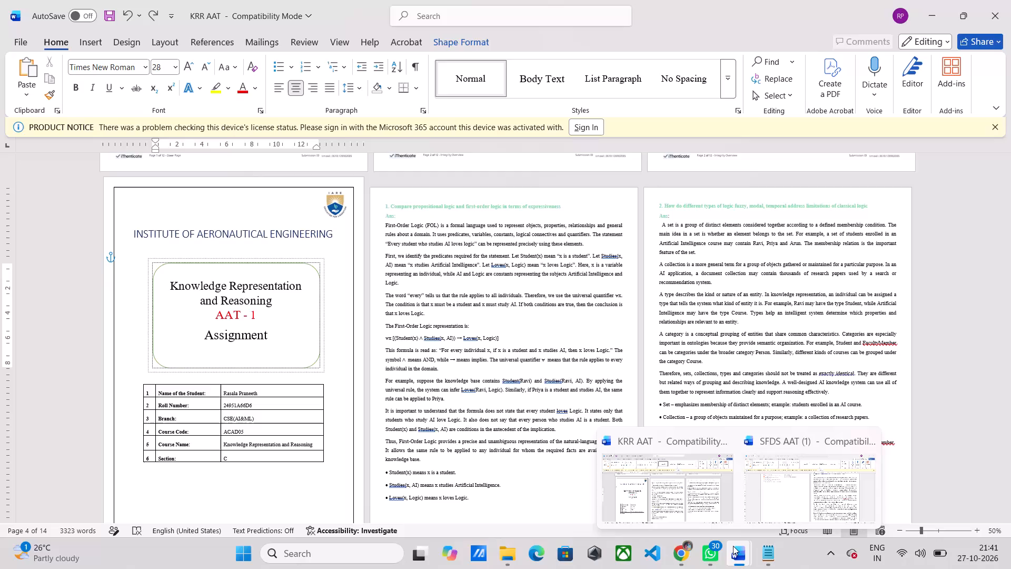
Switch to the SFDS AAT (1) document and examine its opening similarity-report pages and the start of question 1.
left_click(767, 492)
scroll(506, 260, "up", 3)
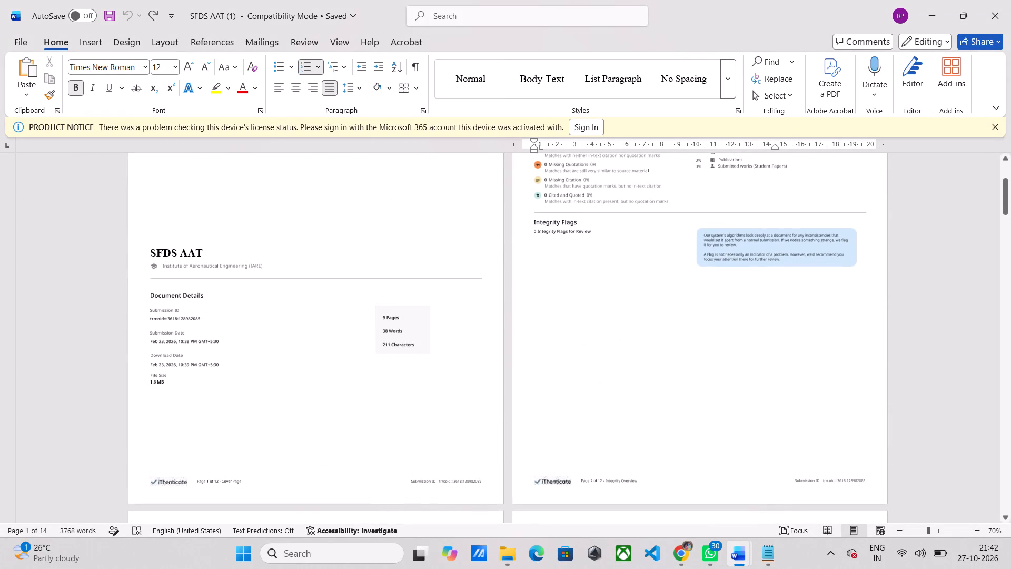
scroll(506, 260, "up", 1)
scroll(506, 260, "down", 3)
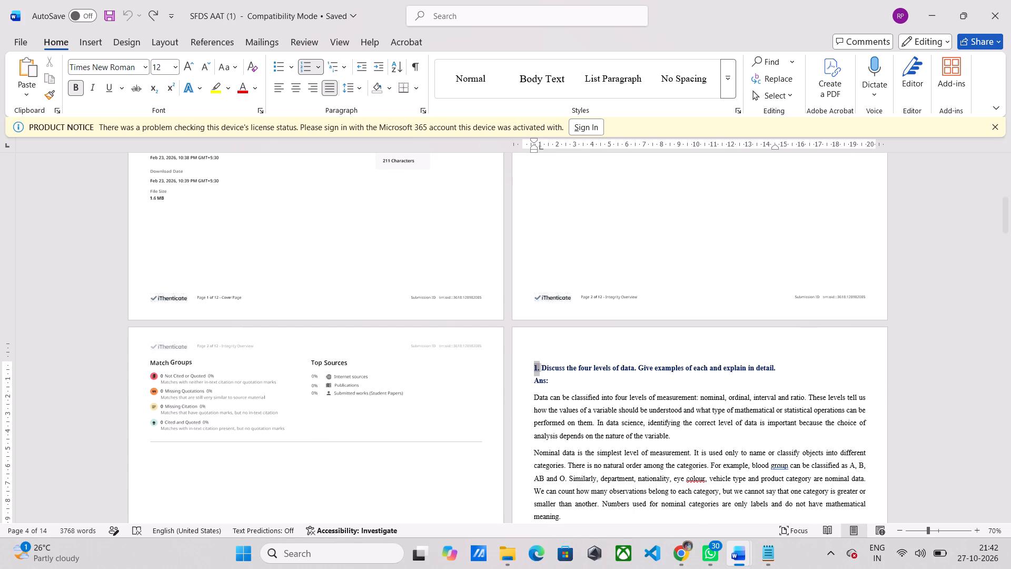
Switch back to the KRR AAT document.
key("alt+Tab")
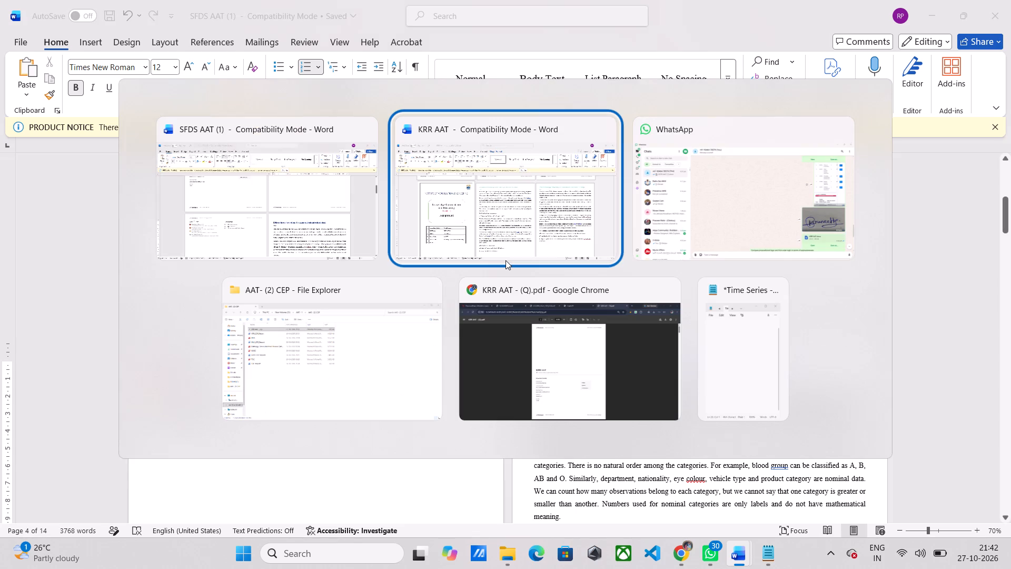
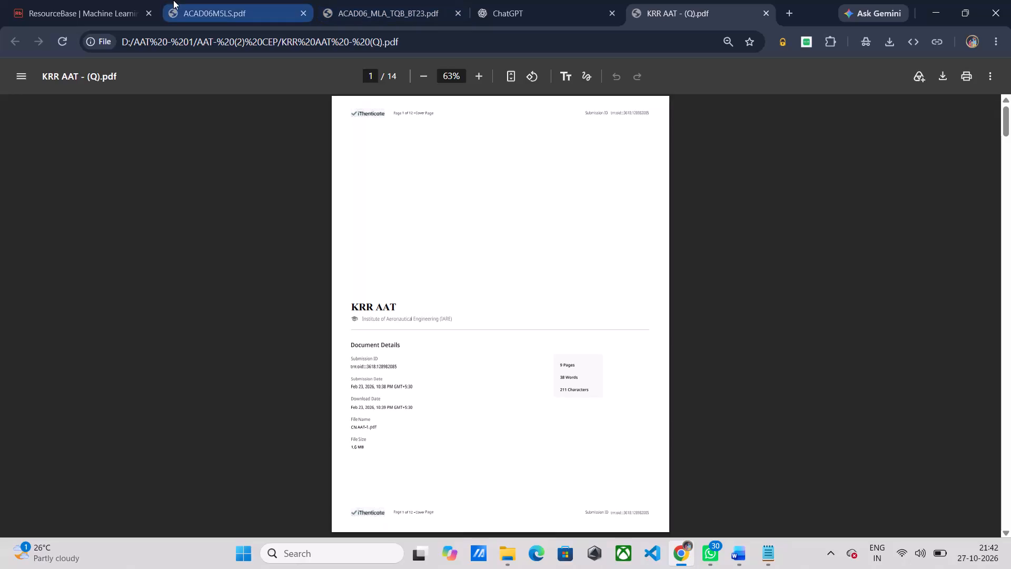
left_click(102, 0)
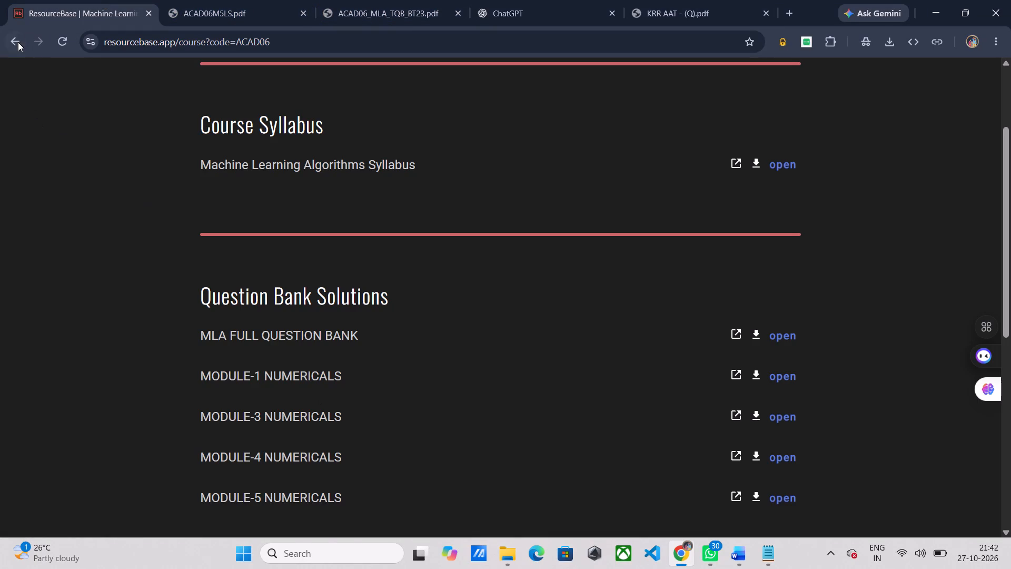
left_click(18, 42)
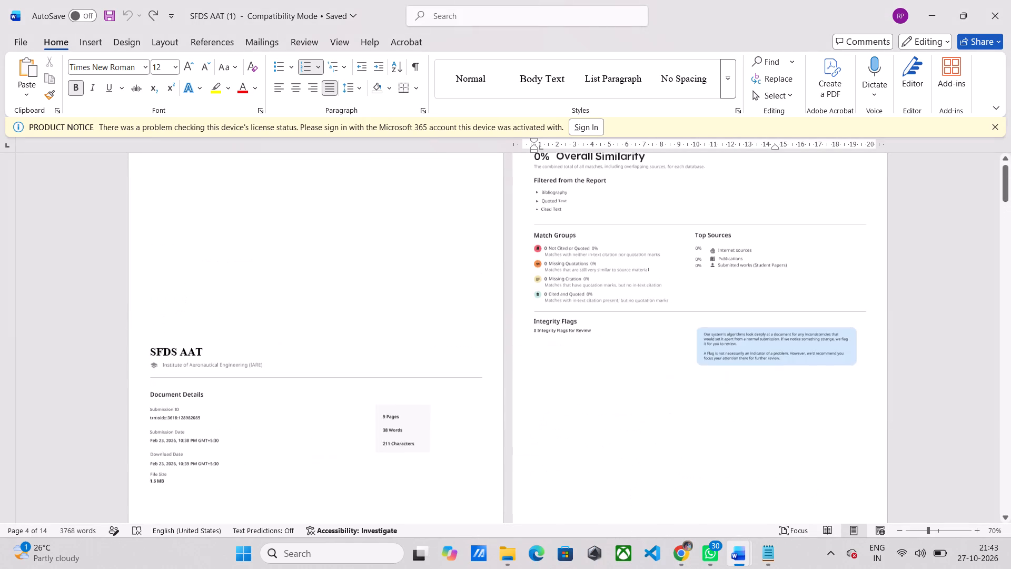
scroll(875, 329, "up", 1)
scroll(875, 329, "down", 2)
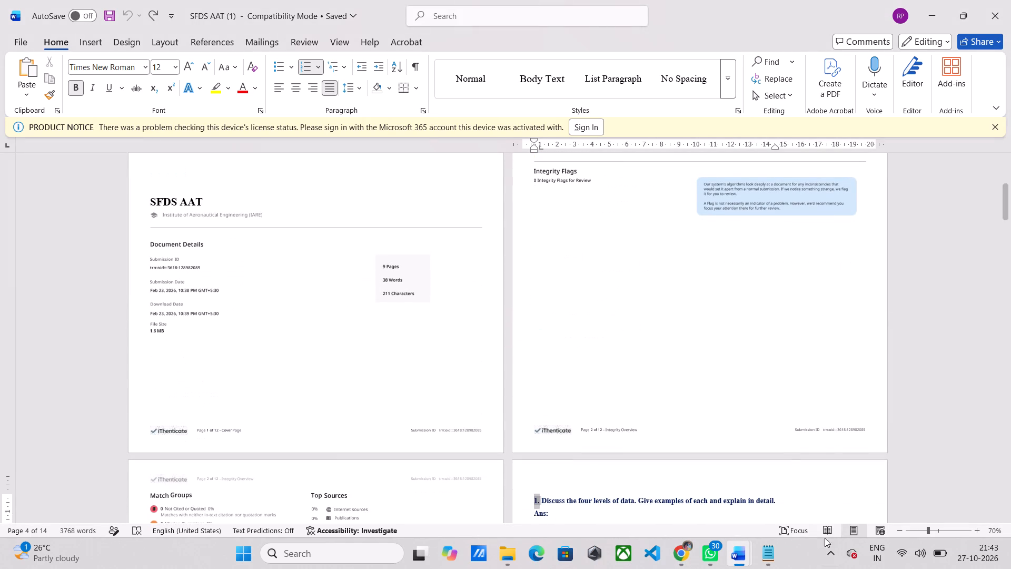
Switch to the KRR AAT document and replace the cover page's subject title with the copied "Statistical Foundations Of Data Science".
left_click(658, 486)
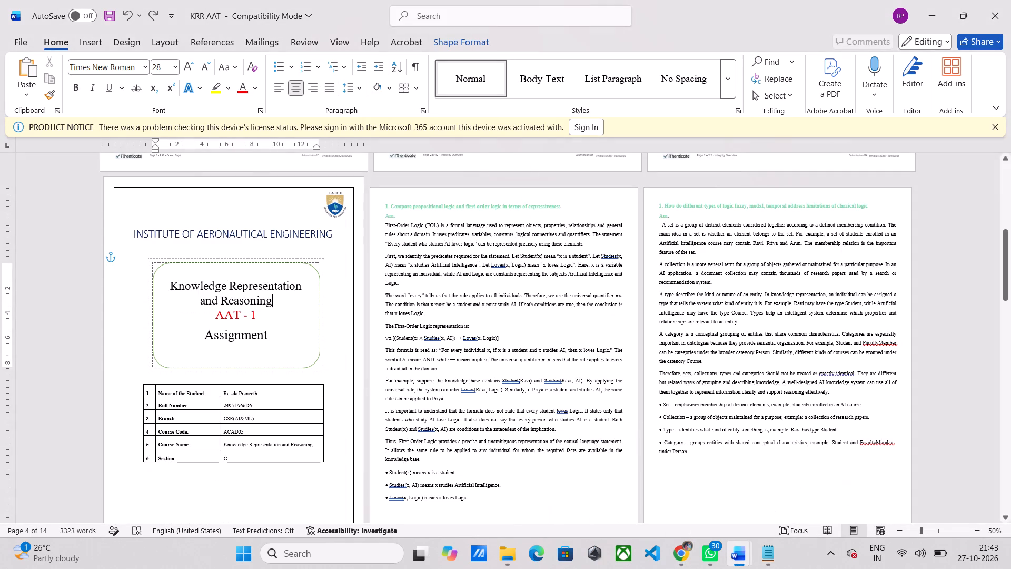
scroll(250, 308, "up", 4, "ctrl")
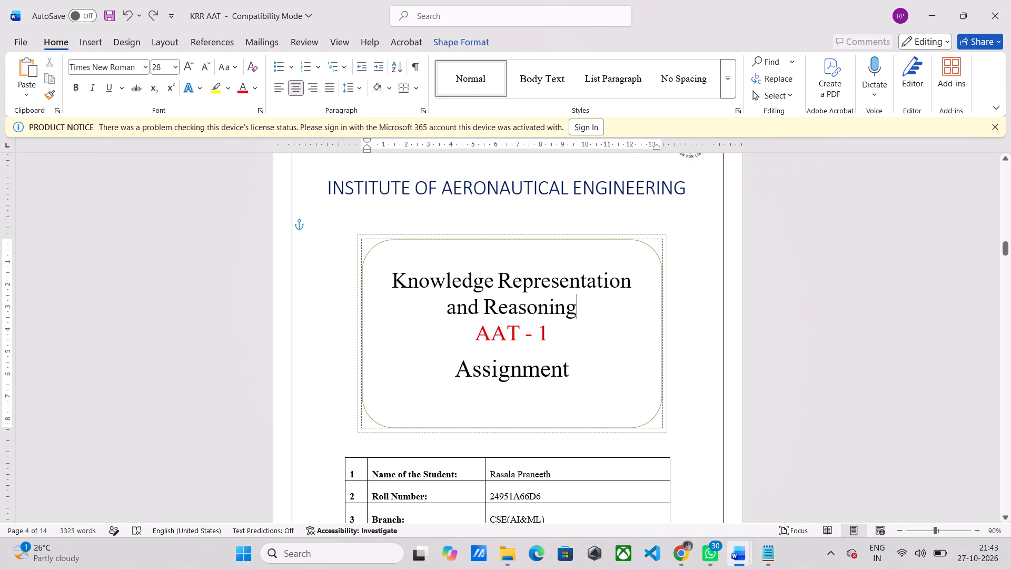
key("BackSpace")
key("BackSpace")
key("BackSpace")
key("BackSpace")
key("BackSpace")
key("BackSpace")
key("BackSpace")
key("BackSpace")
key("BackSpace")
key("BackSpace")
key("BackSpace")
key("BackSpace")
key("BackSpace")
key("BackSpace")
key("BackSpace")
key("BackSpace")
key("BackSpace")
key("BackSpace")
key("BackSpace")
key("BackSpace")
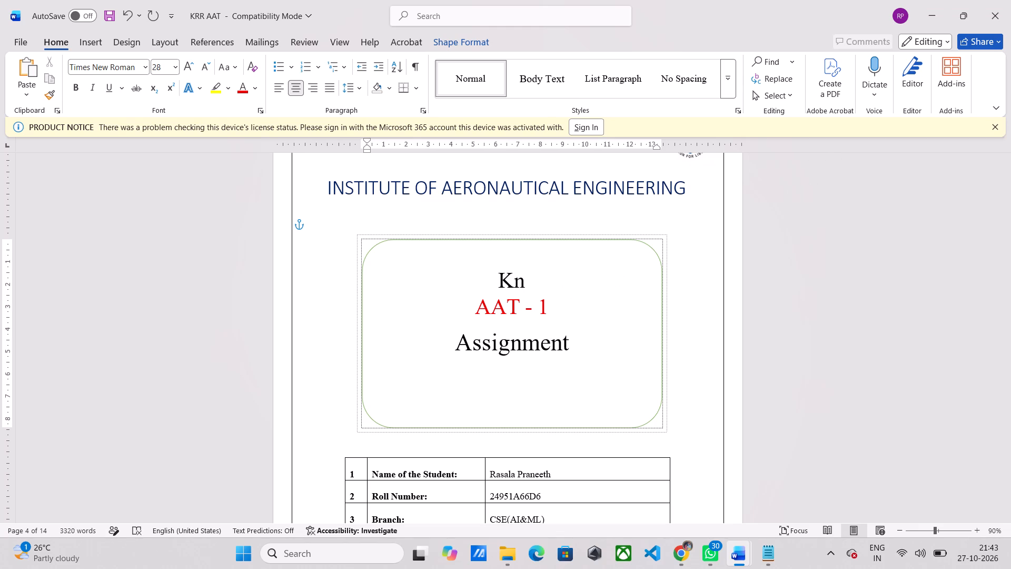
key("BackSpace")
key("ctrl+v")
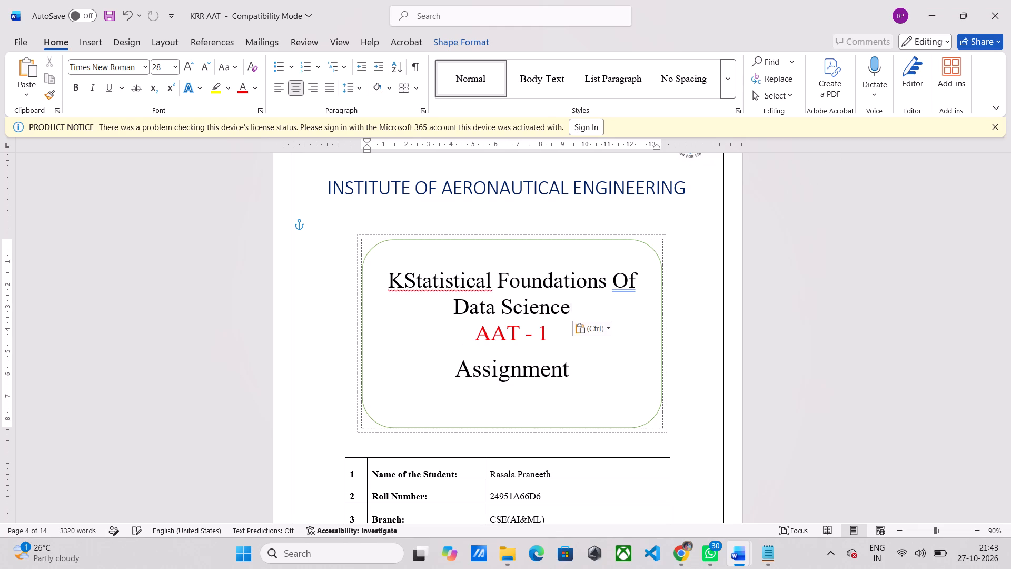
left_click(406, 280)
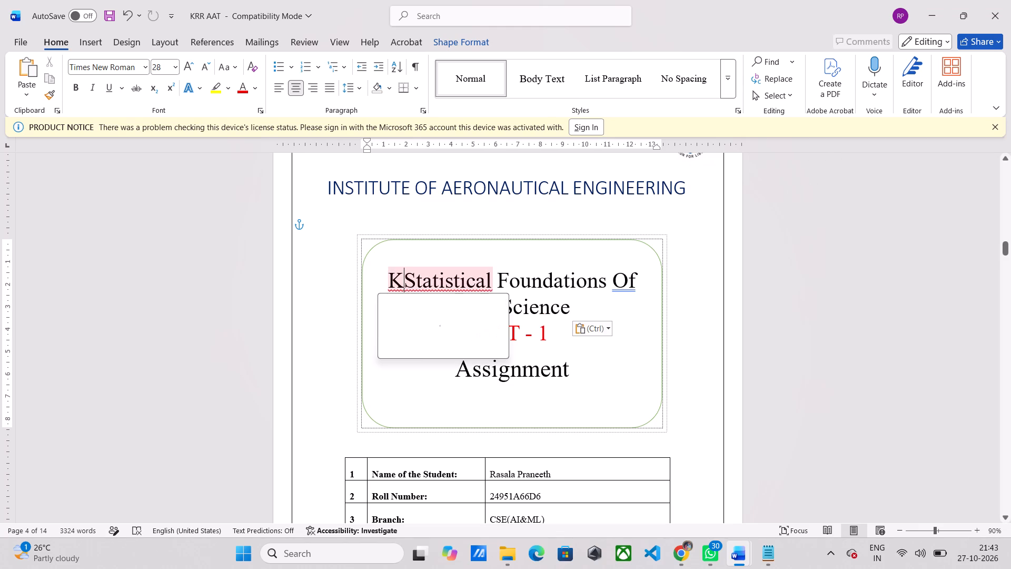
key("BackSpace")
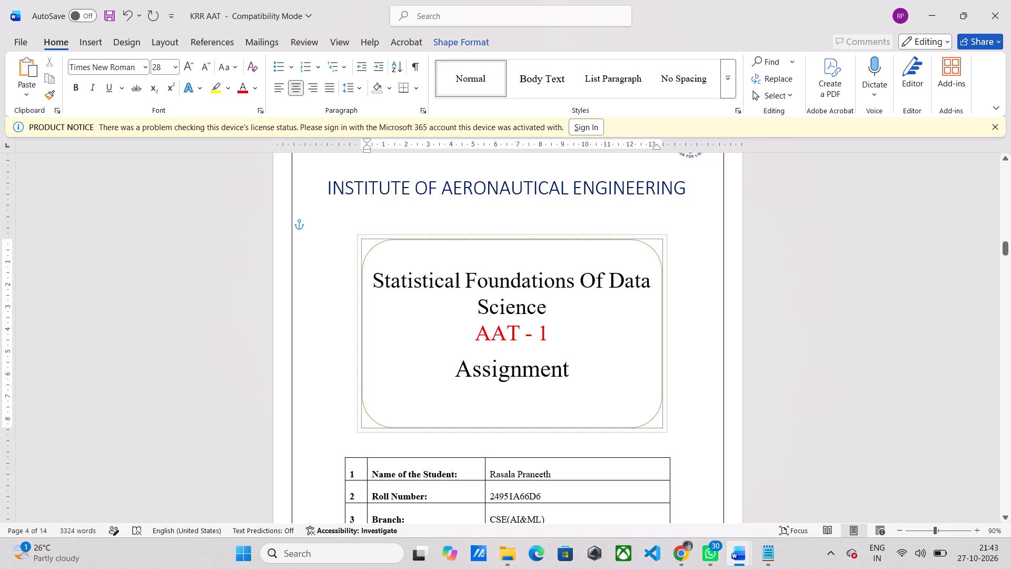
Replace the Course Name entry in the cover page's details table with "Statistical Foundations Of Data Science".
scroll(592, 318, "down", 2)
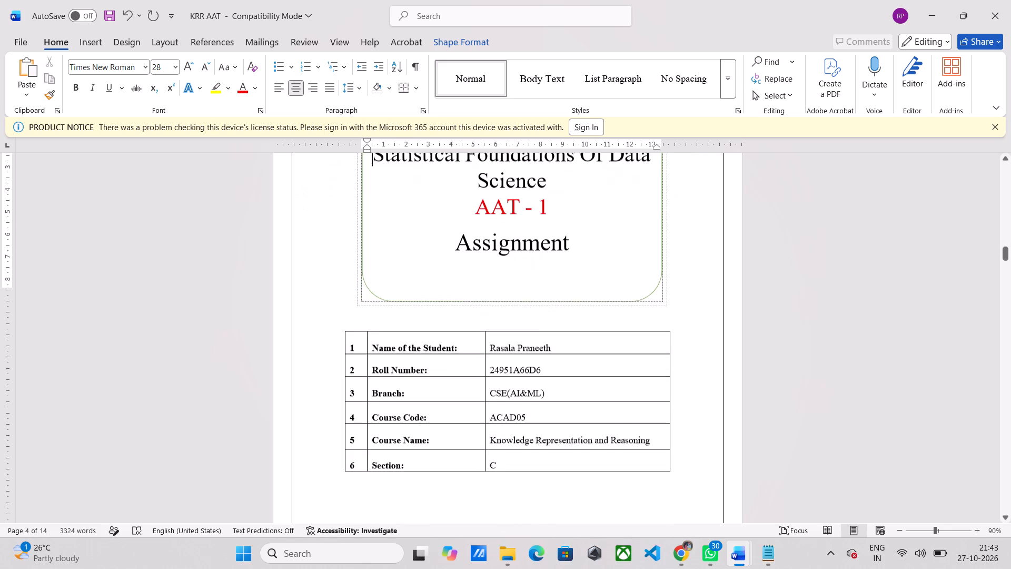
scroll(592, 318, "down", 1)
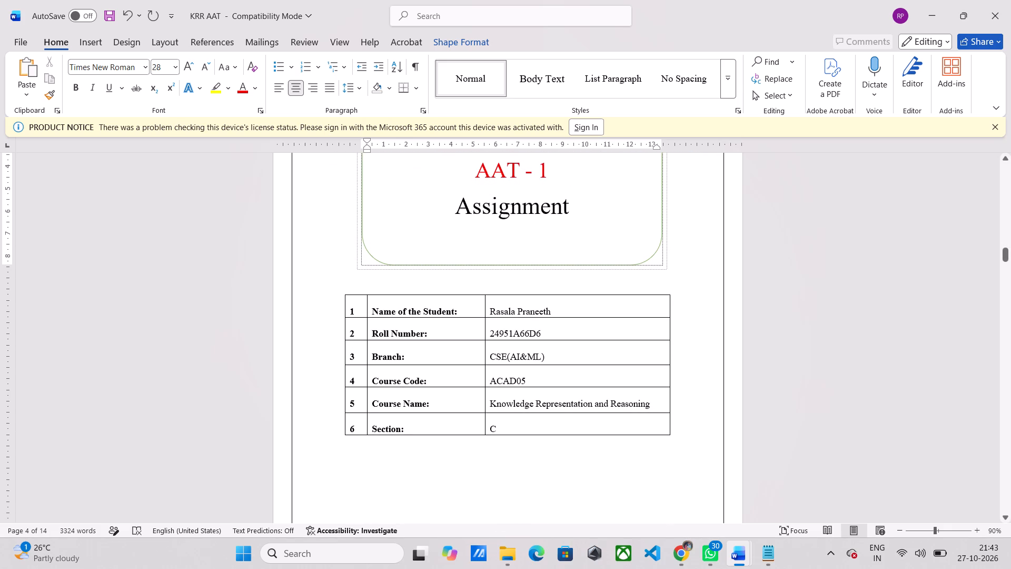
left_click(650, 403)
left_click_drag(650, 403, 496, 410)
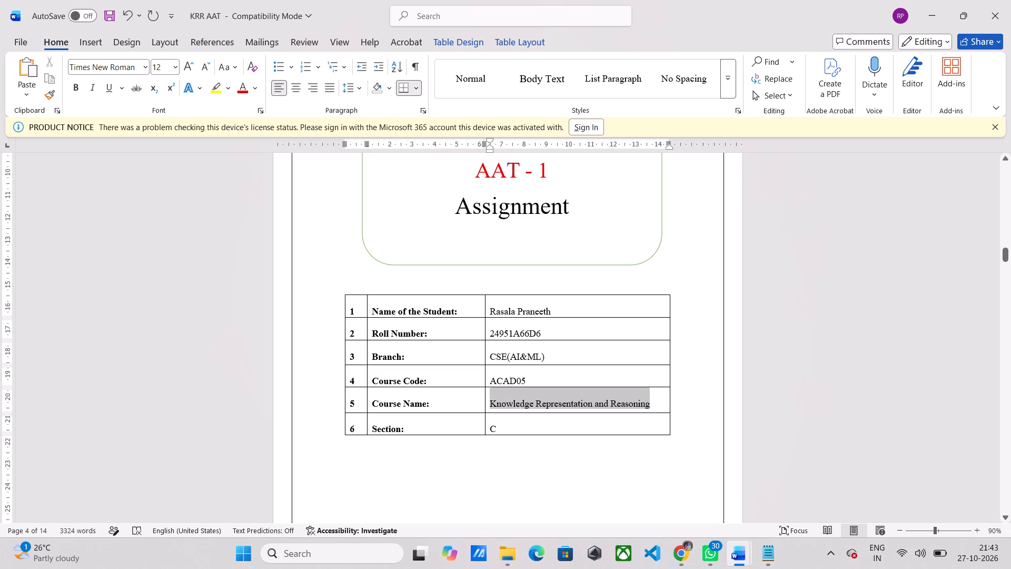
left_click_drag(496, 410, 512, 409)
key("BackSpace")
key("BackSpace")
key("BackSpace")
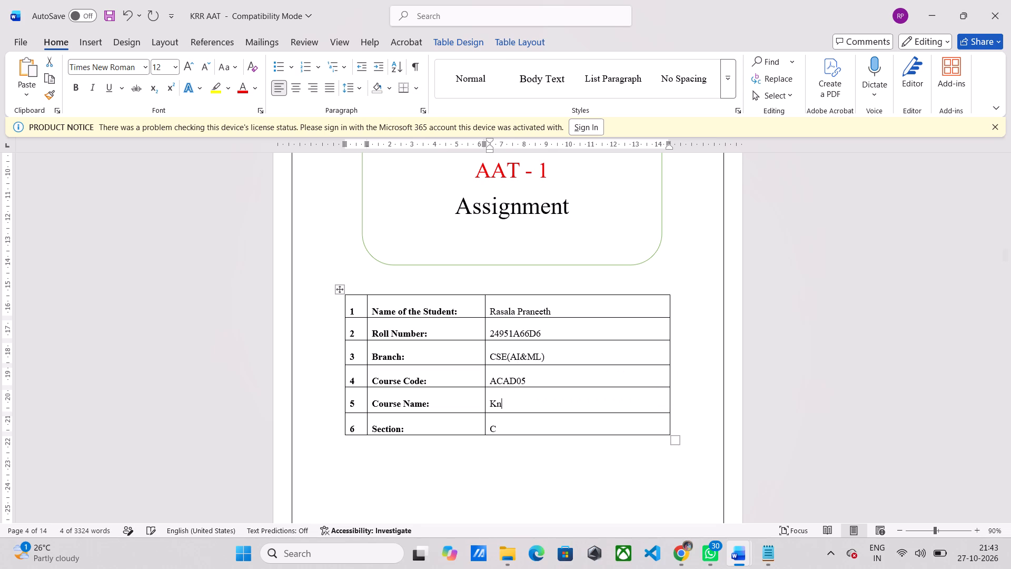
key("BackSpace")
key("BackSpace")
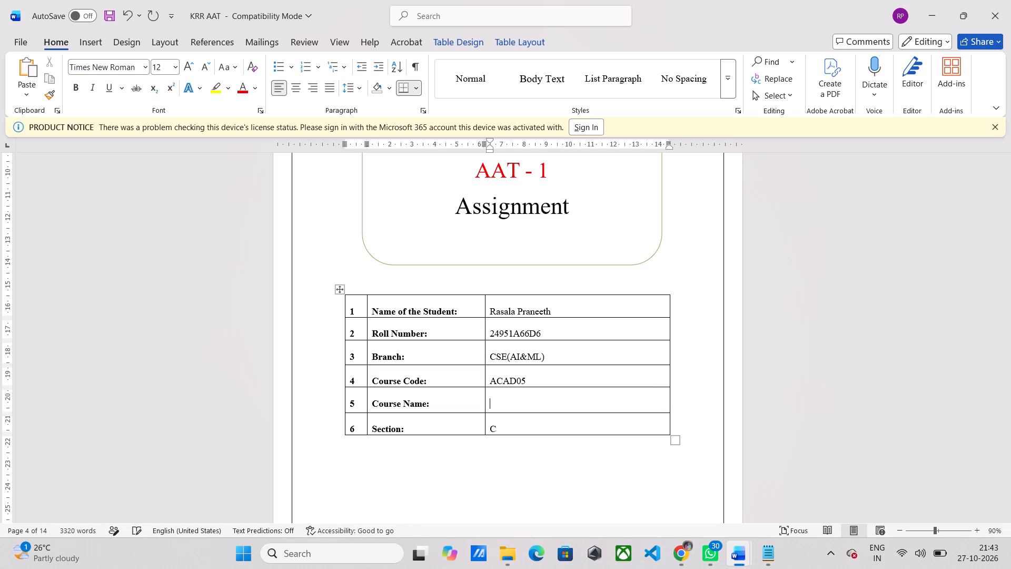
key("ctrl+v")
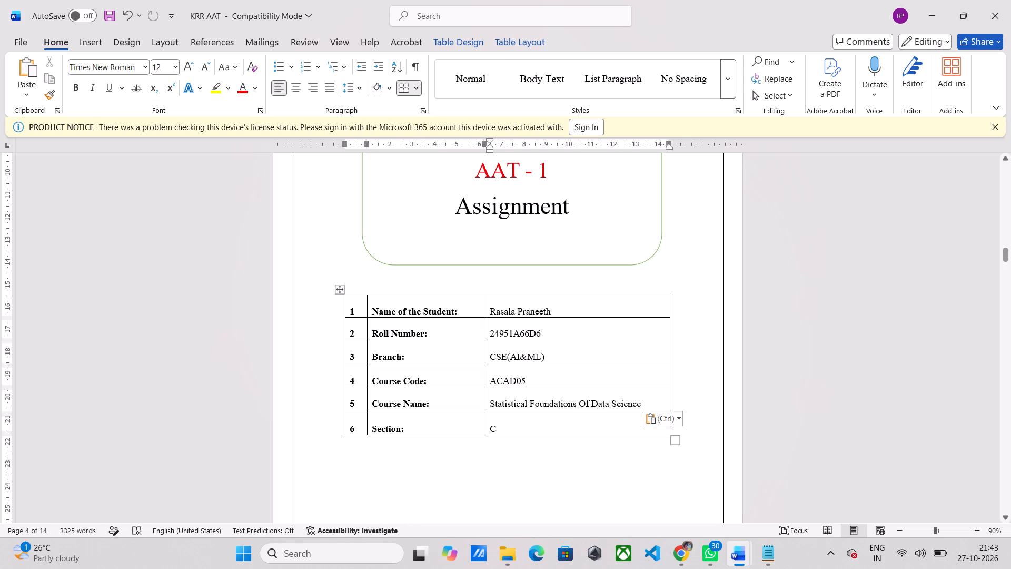
Change the Course Code in the cover page's details table to ACAD07.
scroll(553, 377, "right", 1)
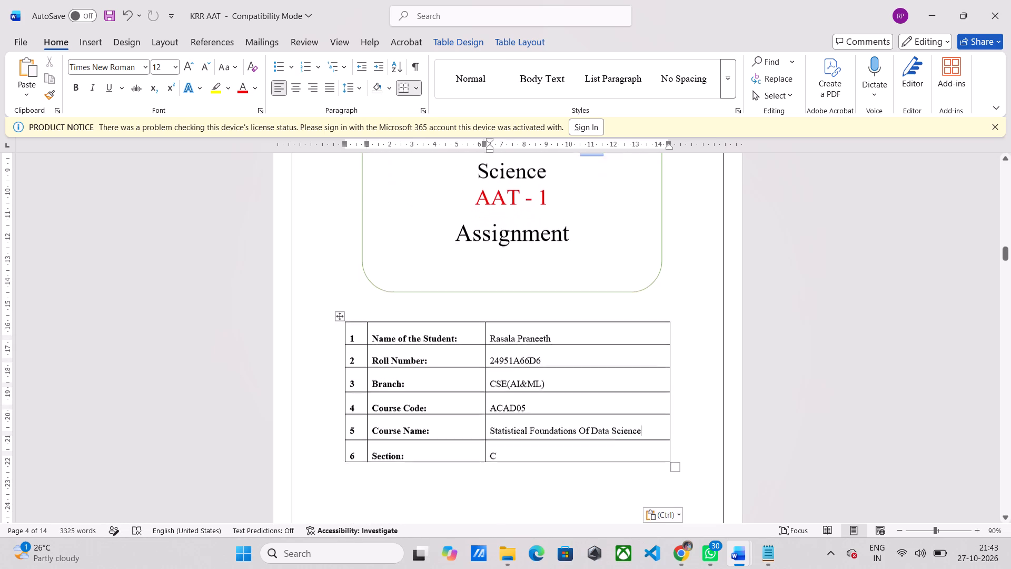
left_click(537, 399)
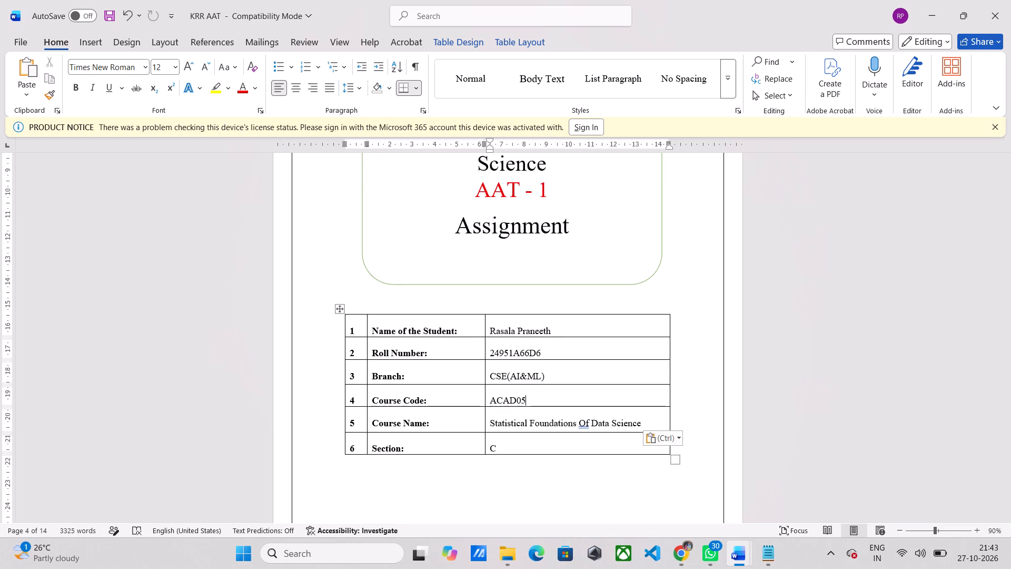
key("BackSpace")
key("7")
Check the edited cover page of the KRR AAT document as a whole, alongside its surrounding pages.
scroll(537, 399, "up", 2)
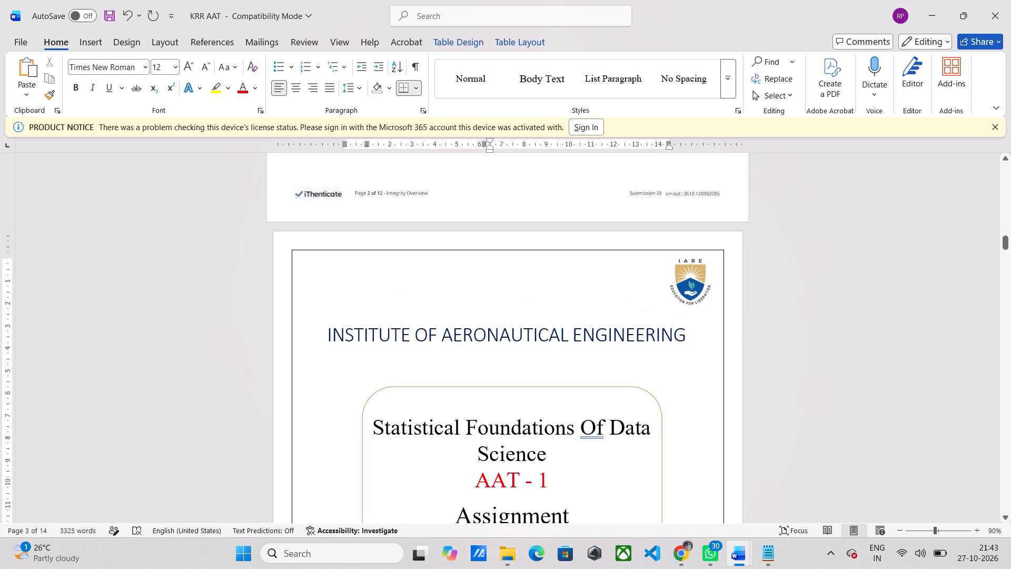
scroll(537, 399, "down", 1)
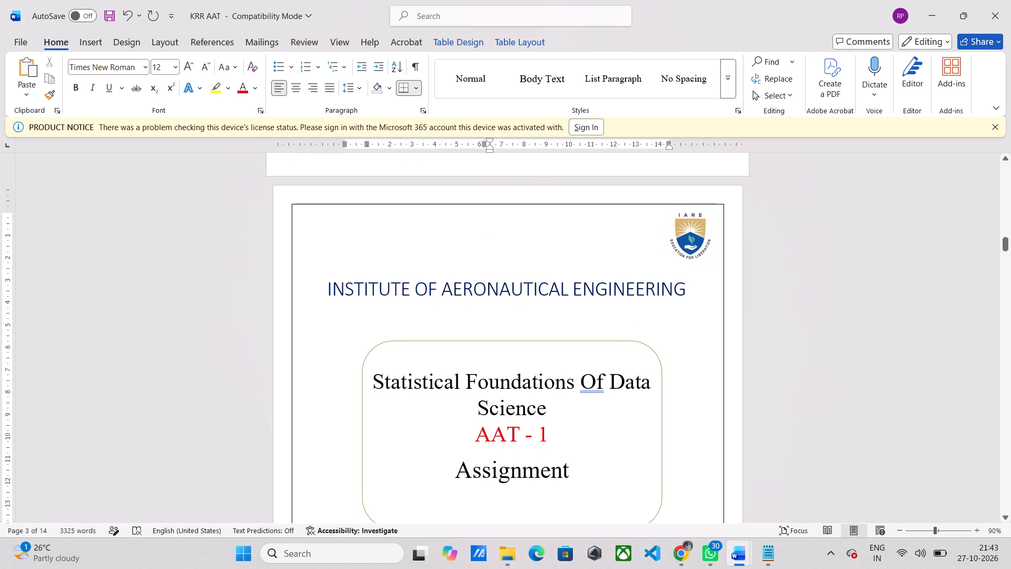
scroll(717, 413, "down", 2)
scroll(717, 413, "down", 4, "ctrl")
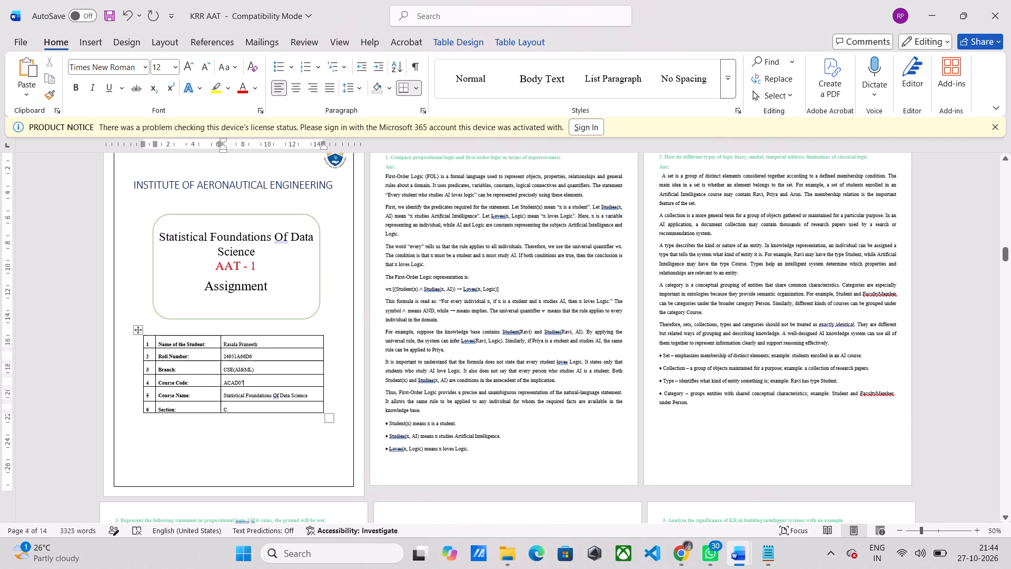
scroll(717, 413, "down", 1, "ctrl")
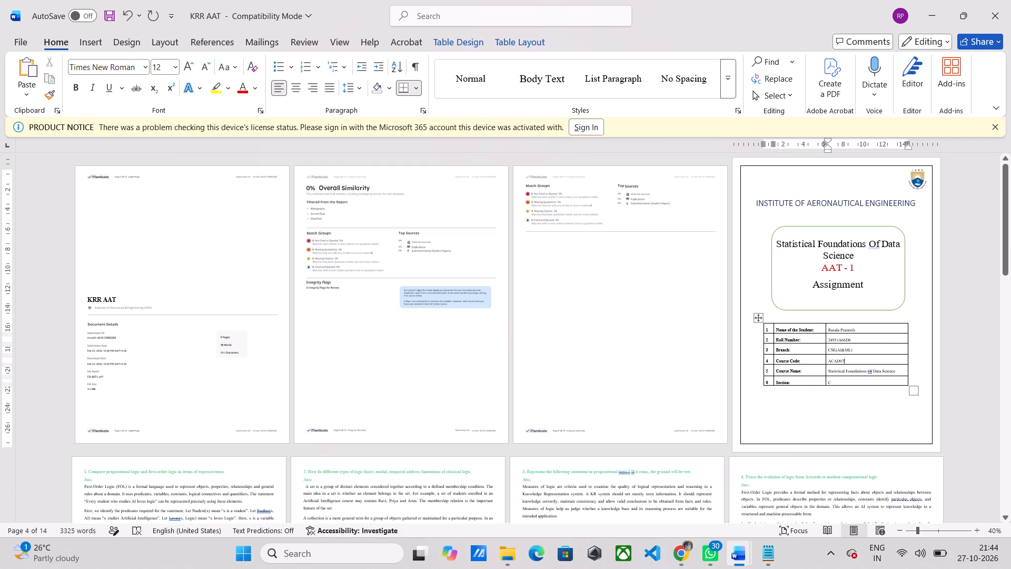
scroll(867, 370, "up", 2, "ctrl")
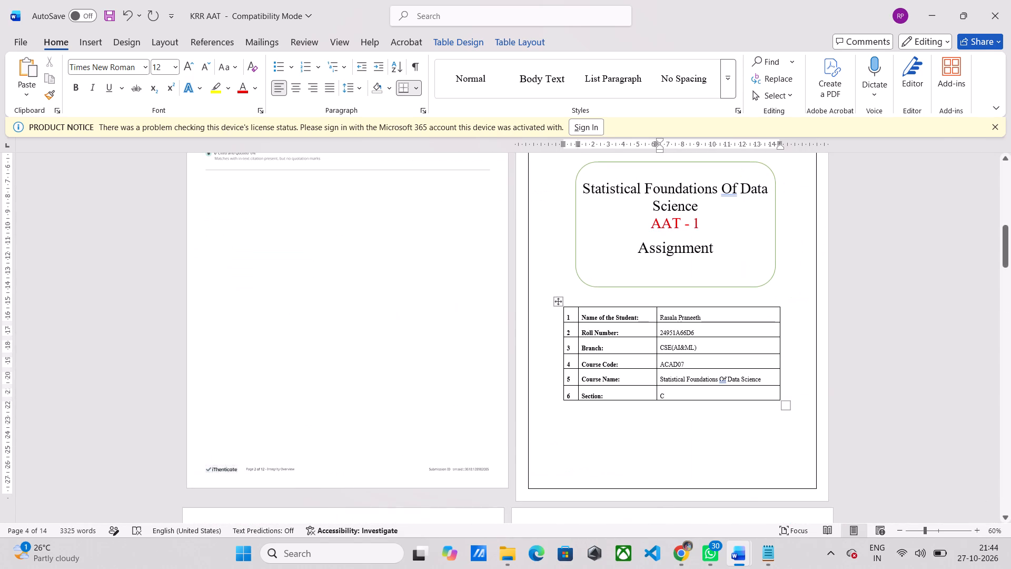
scroll(867, 370, "up", 1)
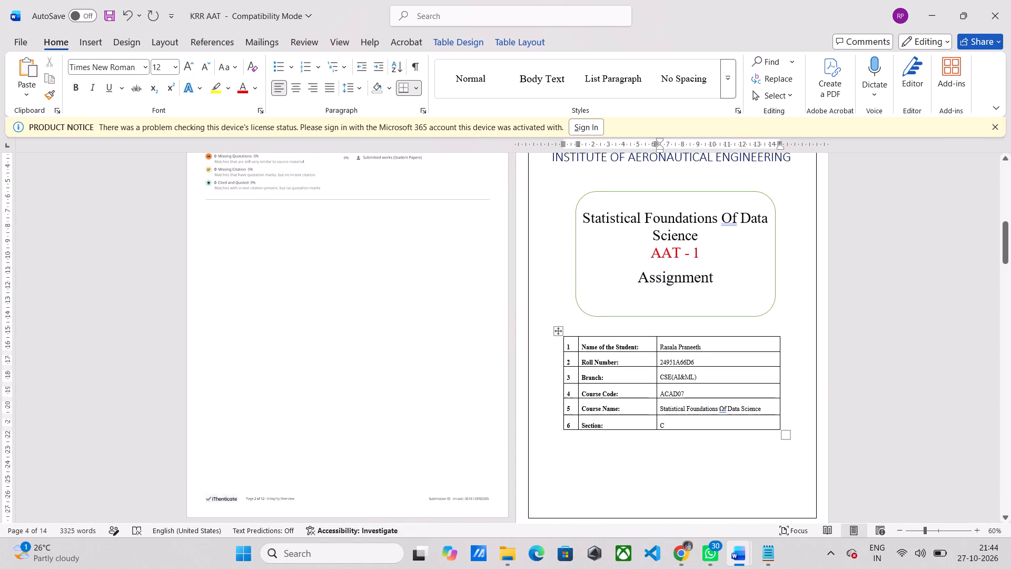
left_click(978, 361)
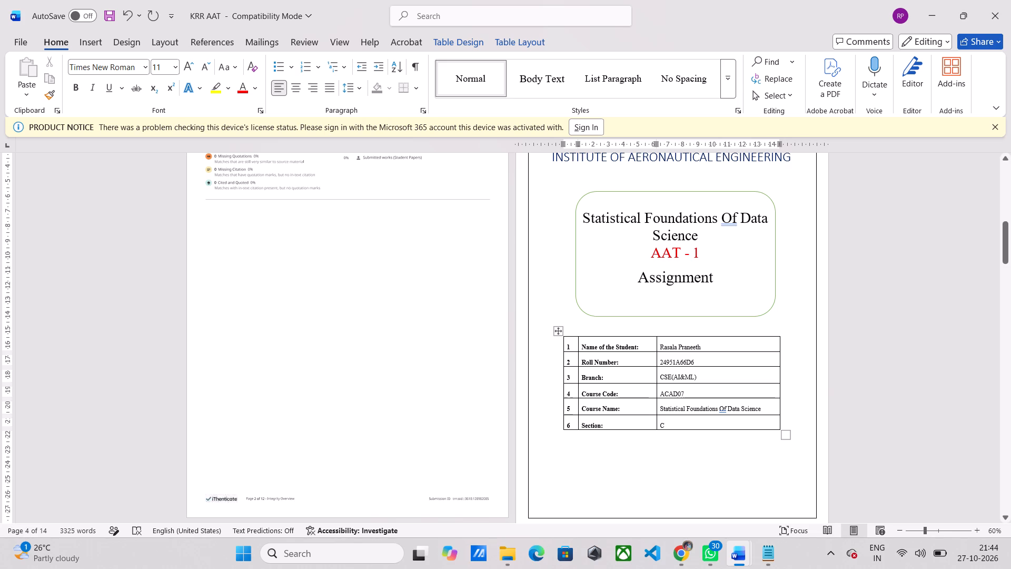
scroll(908, 334, "down", 3, "ctrl")
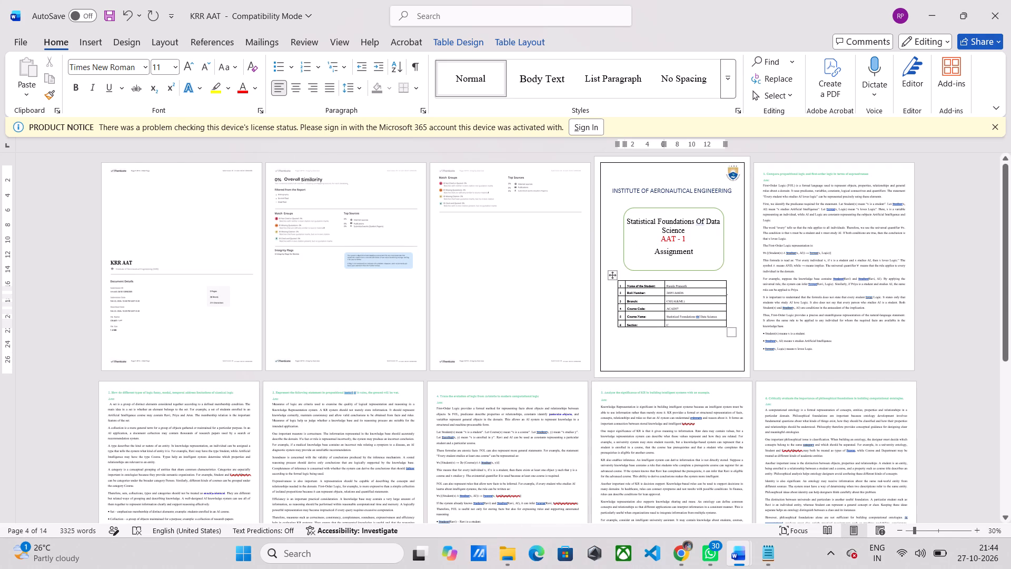
scroll(671, 221, "up", 2, "ctrl")
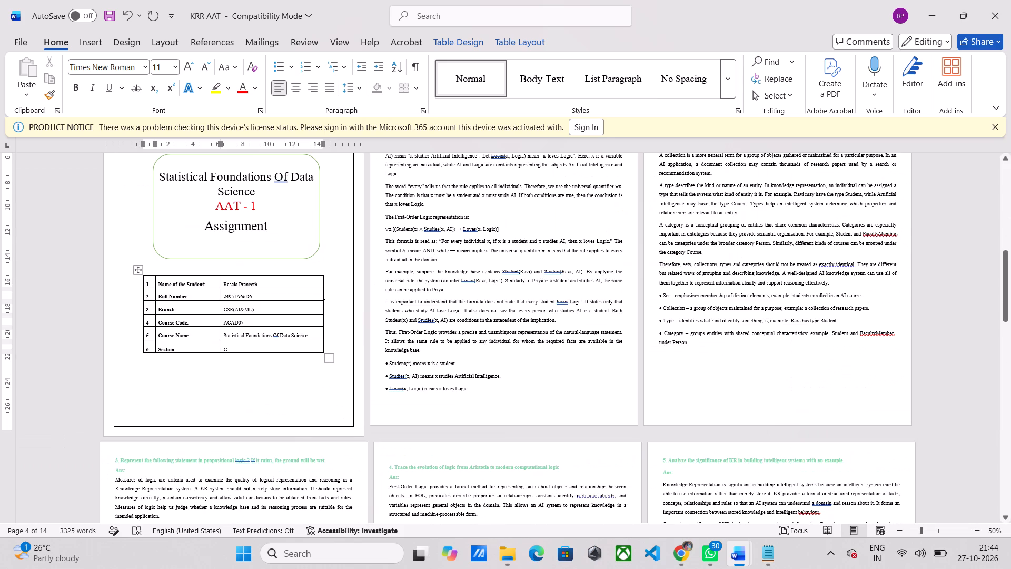
scroll(352, 262, "up", 1)
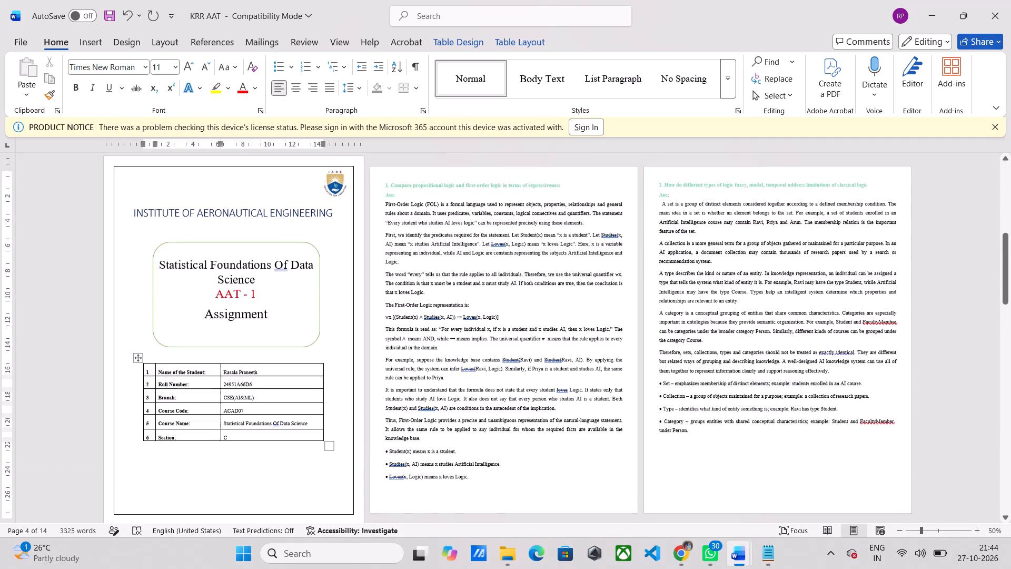
scroll(352, 262, "up", 1)
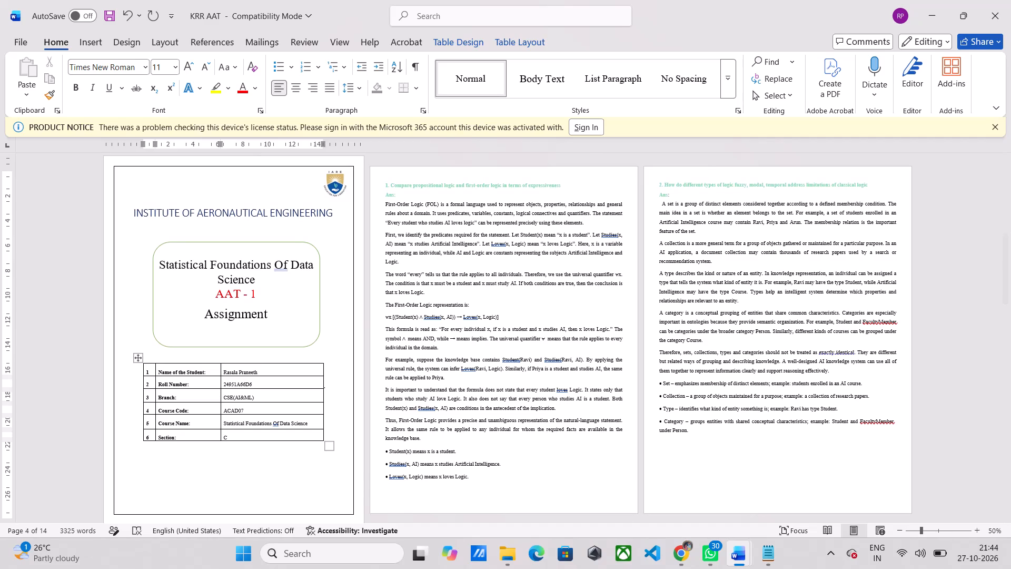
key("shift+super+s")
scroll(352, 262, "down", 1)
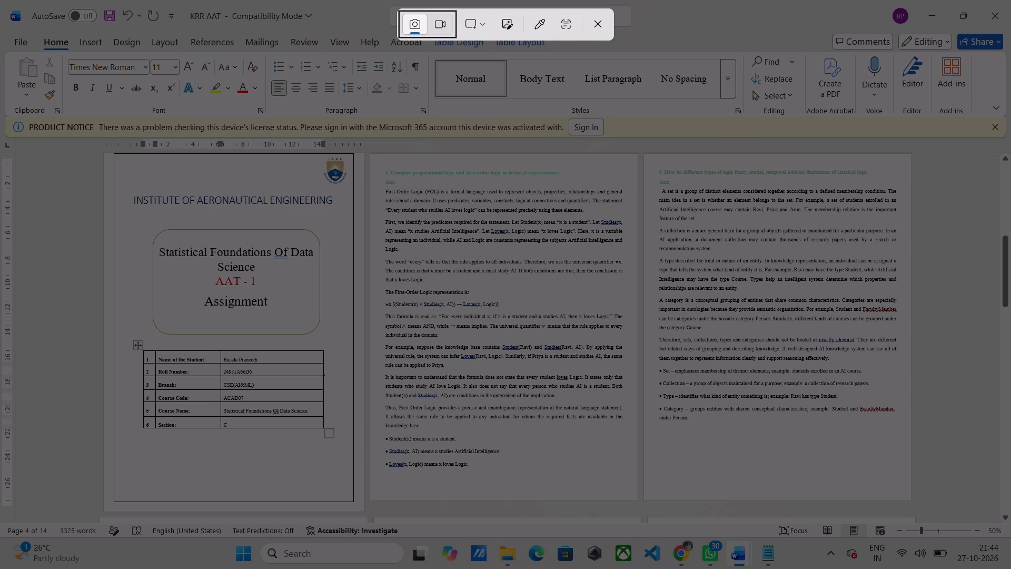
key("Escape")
Capture a rectangular screen snip of the complete KRR AAT cover page, from the institute header to the bottom border.
scroll(124, 195, "up", 1)
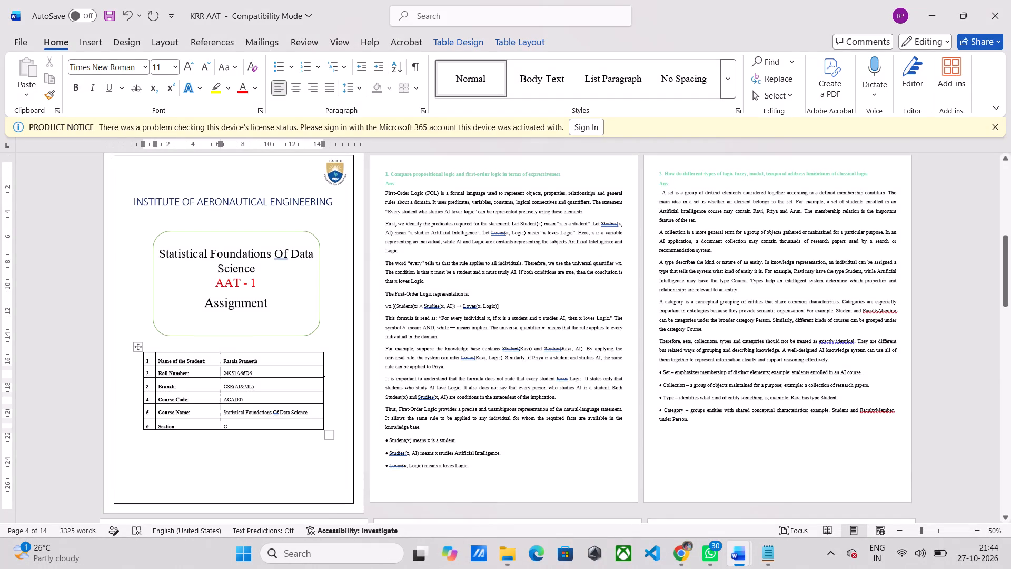
scroll(124, 195, "up", 1)
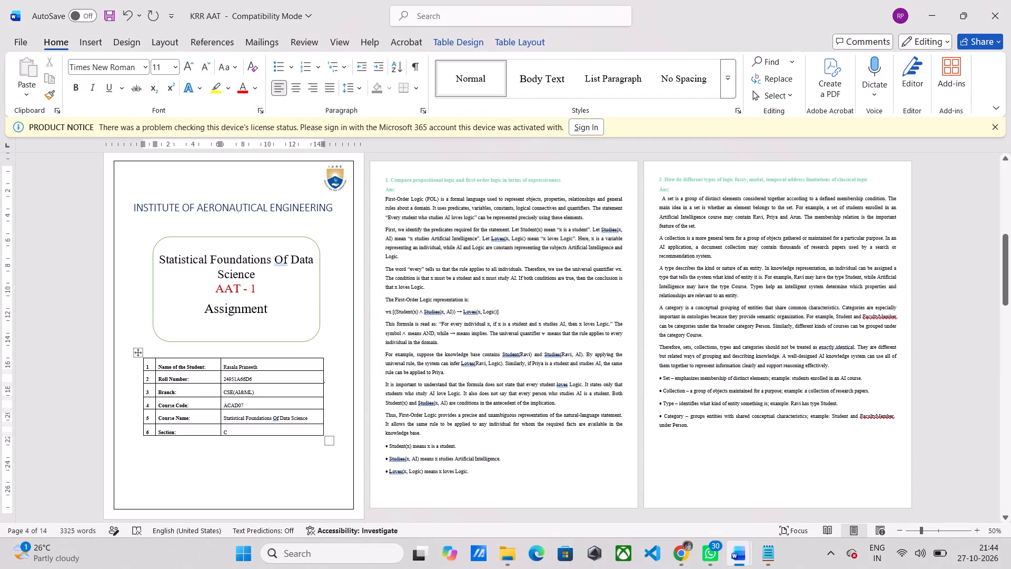
key("shift+super+s")
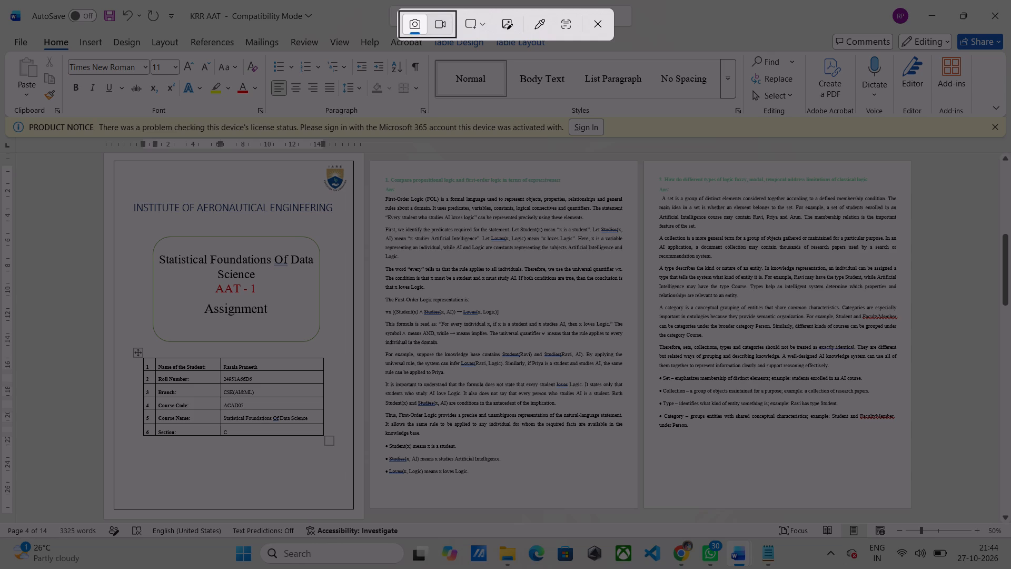
left_click_drag(107, 158, 235, 388)
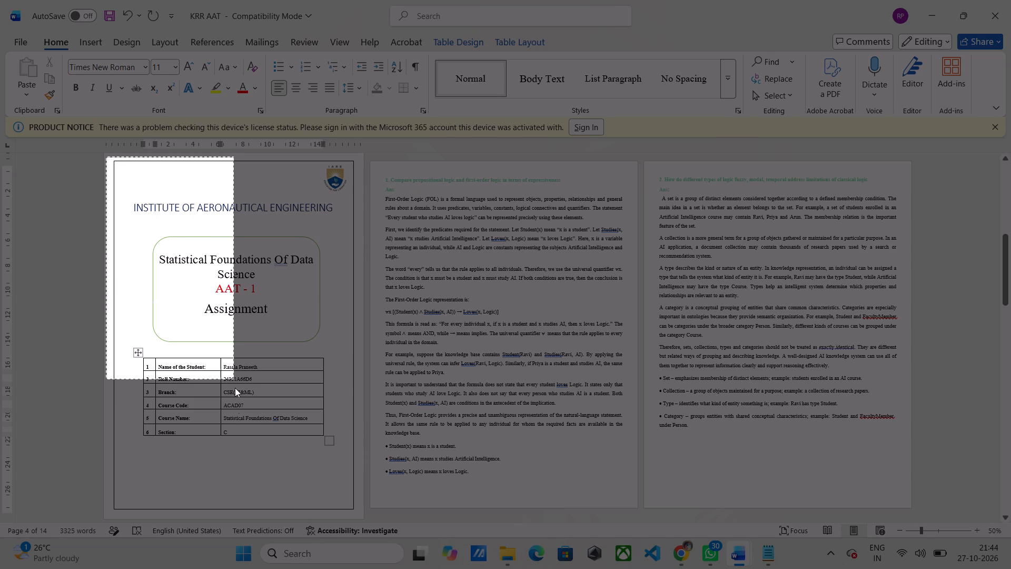
left_click_drag(235, 388, 356, 505)
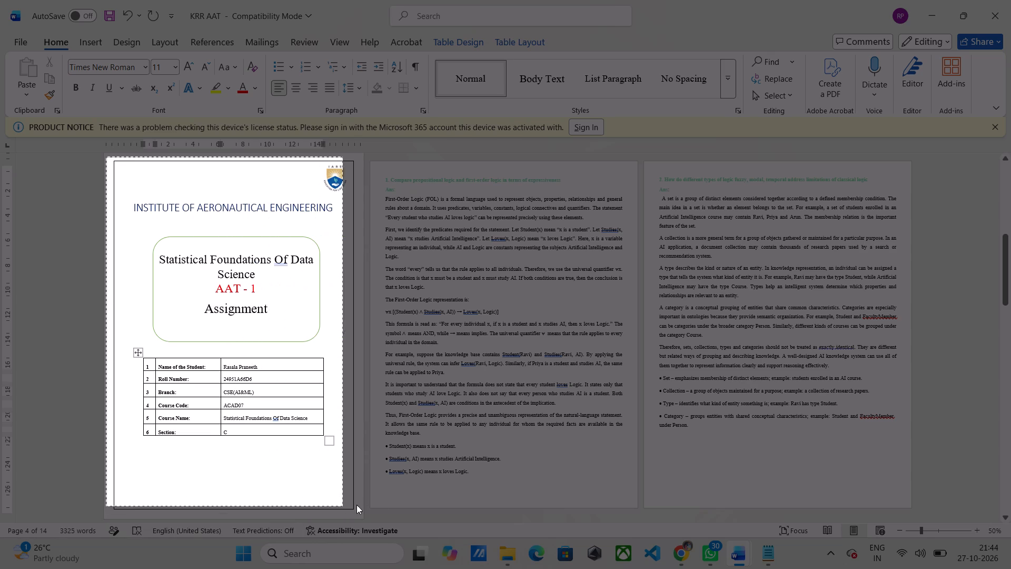
left_click_drag(356, 505, 373, 509)
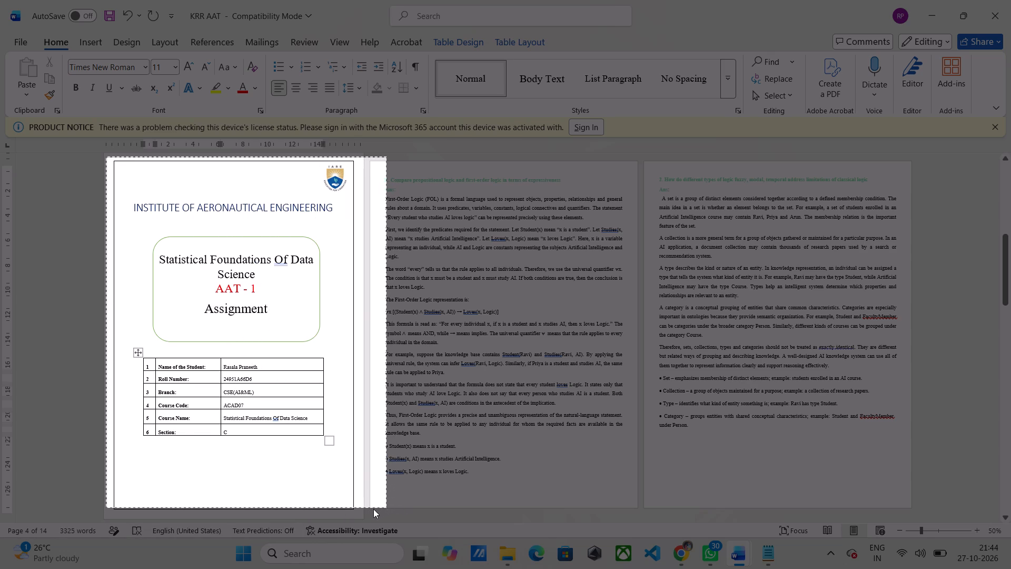
left_click_drag(373, 509, 359, 509)
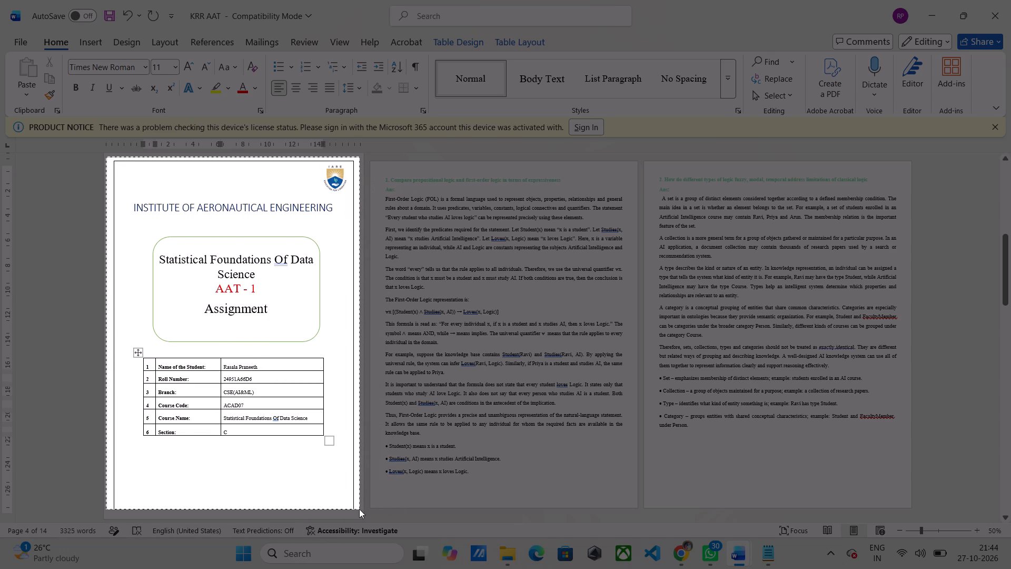
left_click_drag(359, 509, 357, 512)
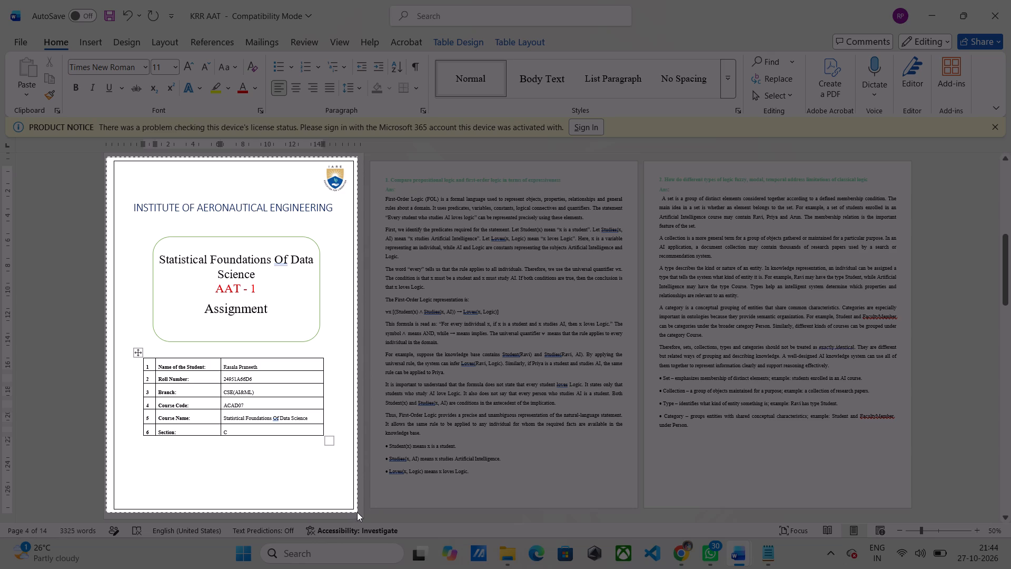
left_click_drag(357, 512, 360, 515)
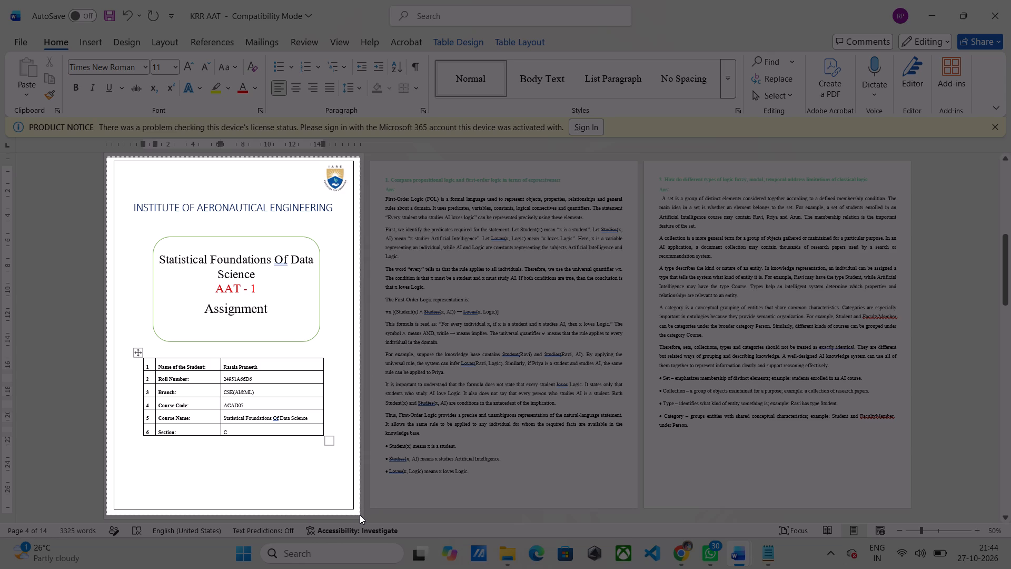
left_click_drag(360, 515, 361, 517)
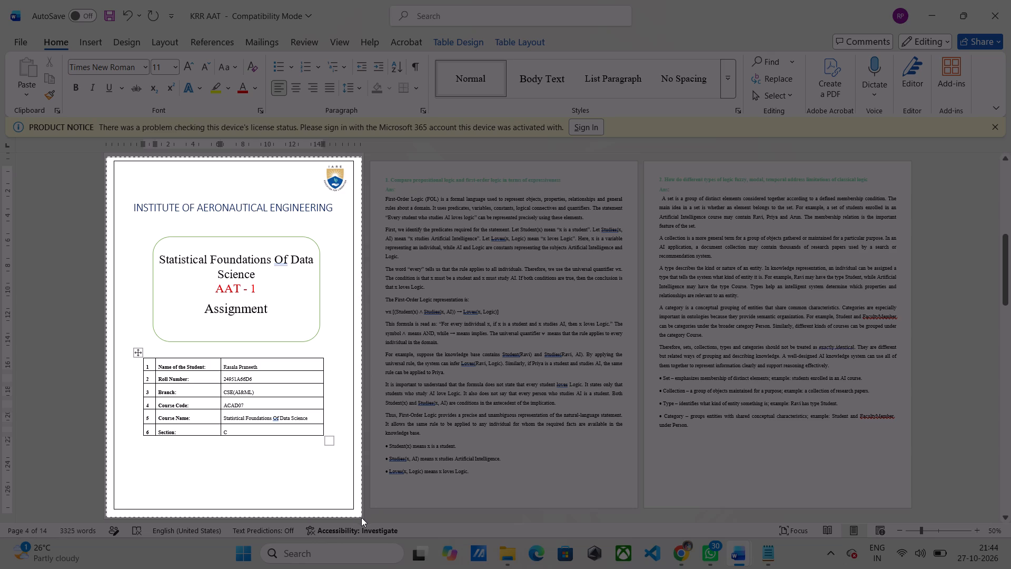
left_click_drag(361, 517, 360, 517)
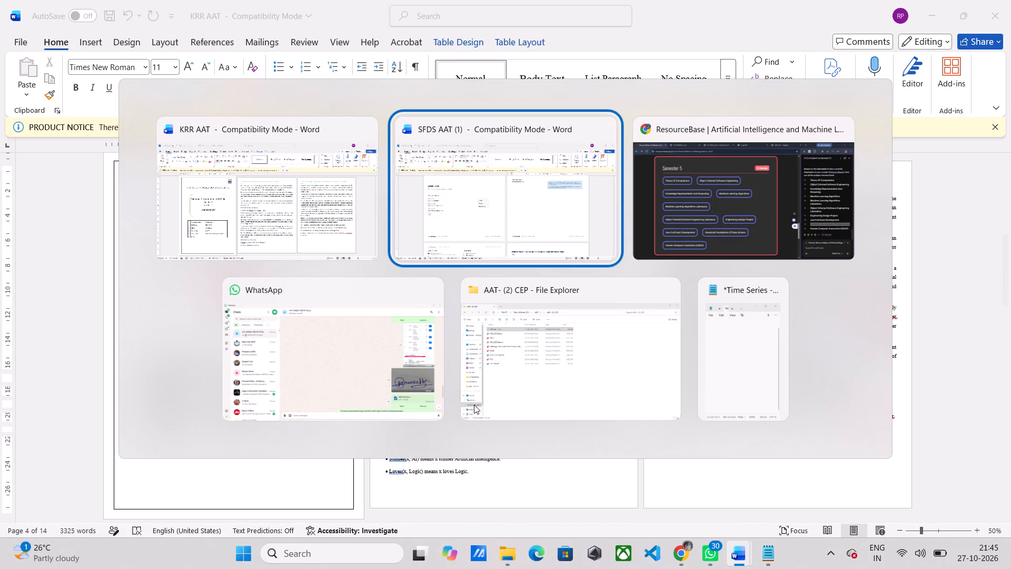
Switch to the SFDS AAT (1) document and paste the cover page snip before the question 1 heading text on page 4.
scroll(554, 497, "down", 1)
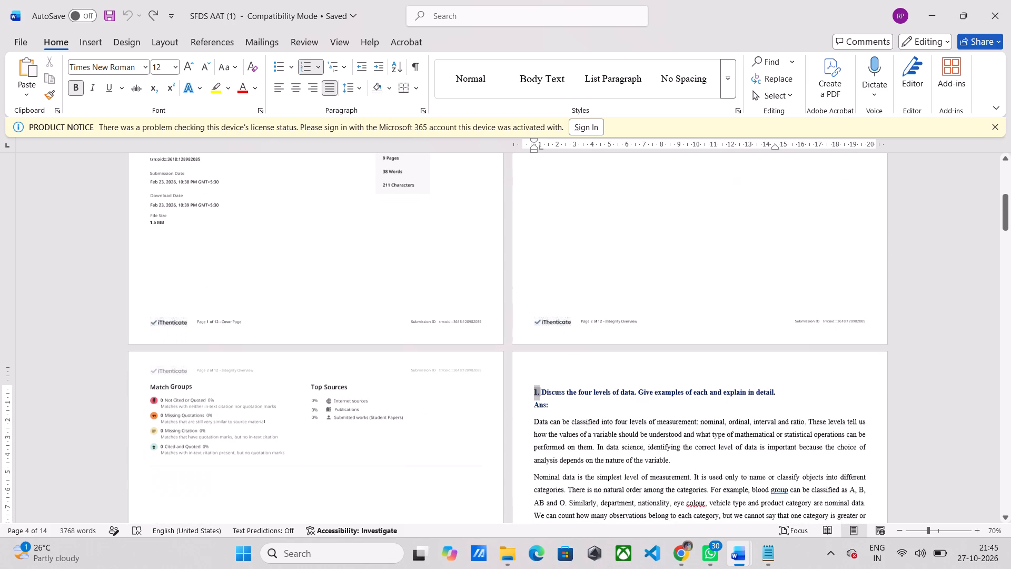
left_click(560, 369)
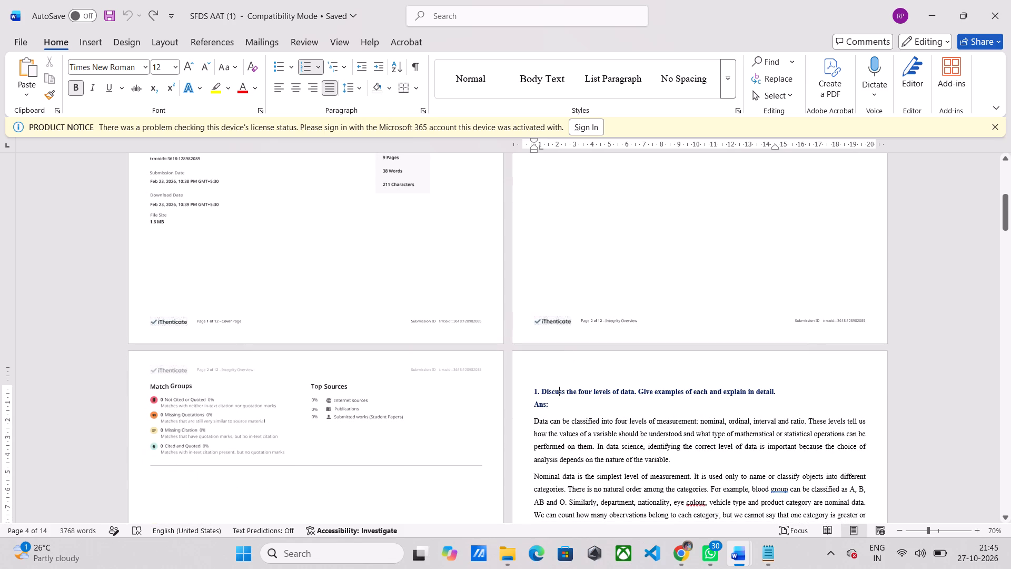
left_click(544, 375)
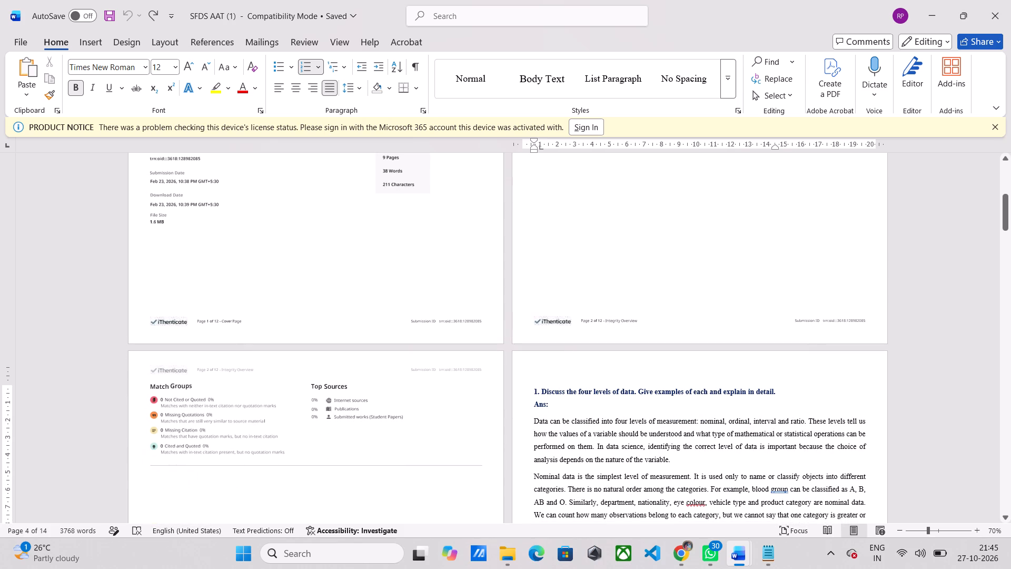
left_click(541, 378)
scroll(541, 378, "down", 5)
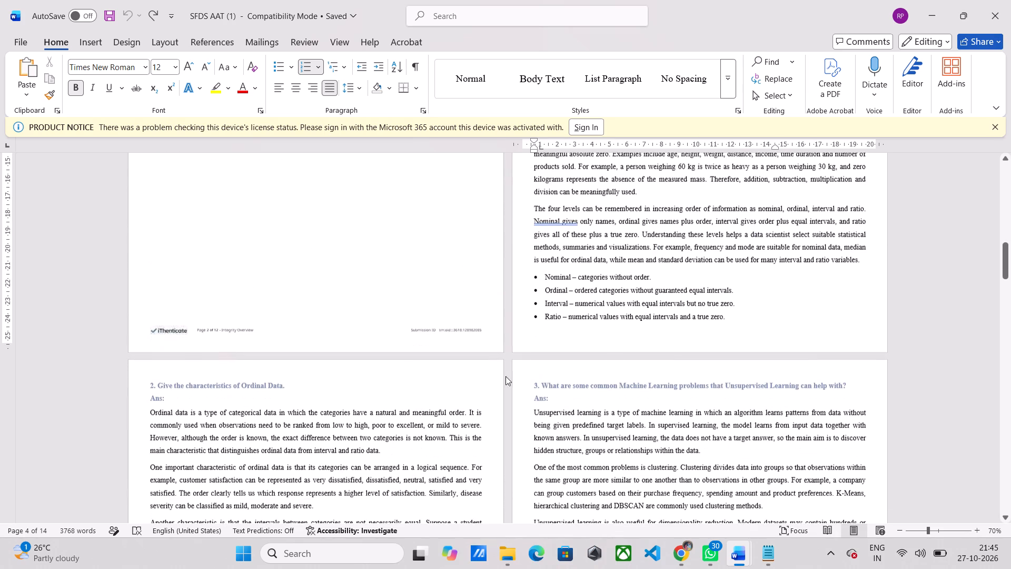
scroll(576, 361, "up", 6)
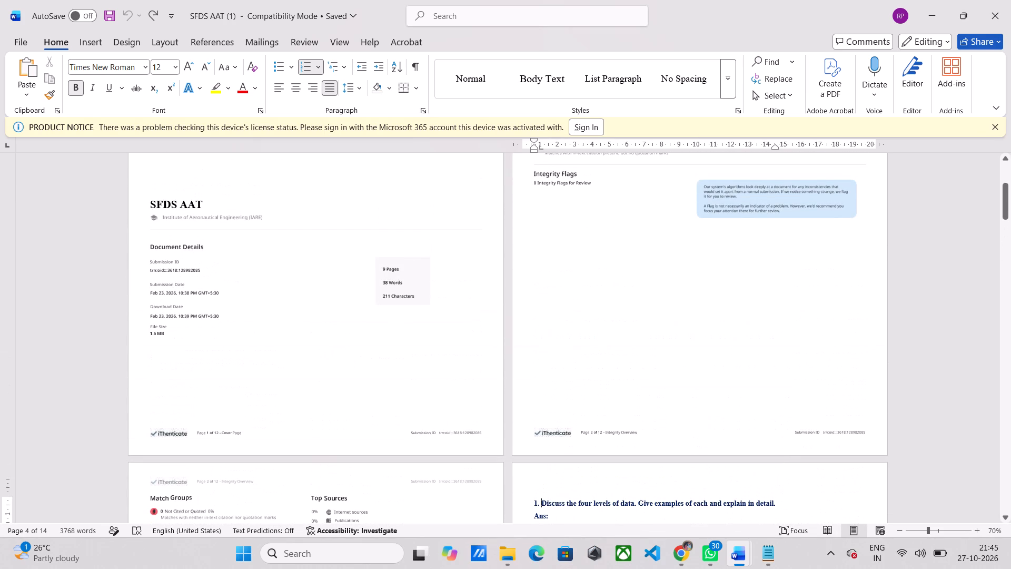
left_click(642, 375)
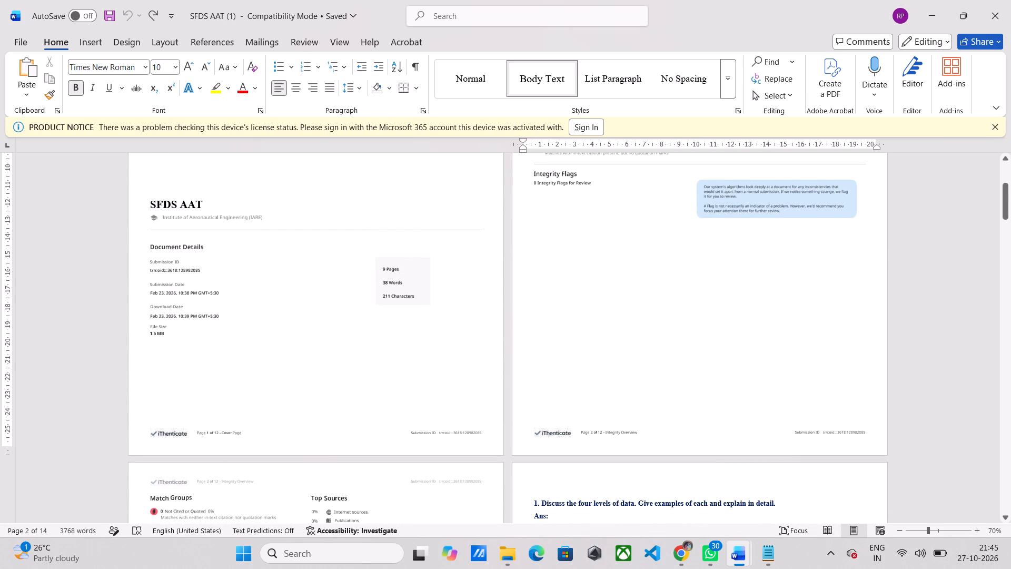
key("Down")
key("Down")
key("Down")
key("Down")
key("Down")
key("Down")
key("Down")
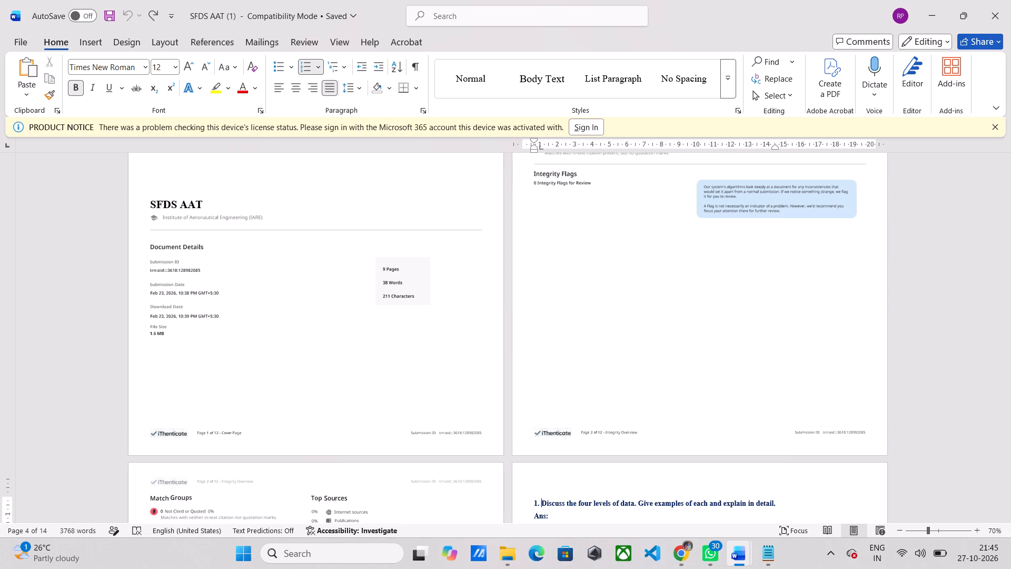
key("ctrl+v")
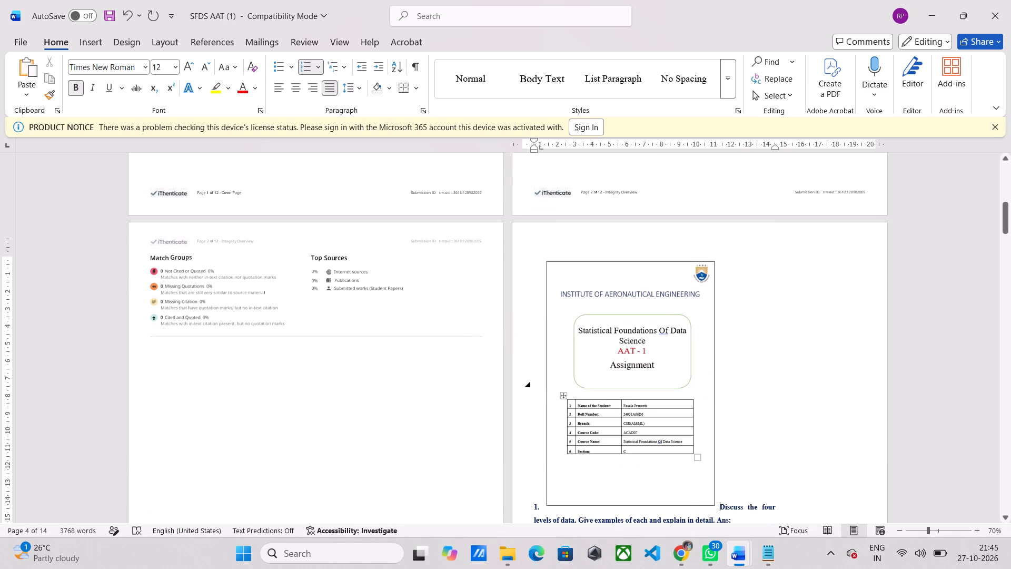
scroll(649, 366, "down", 2)
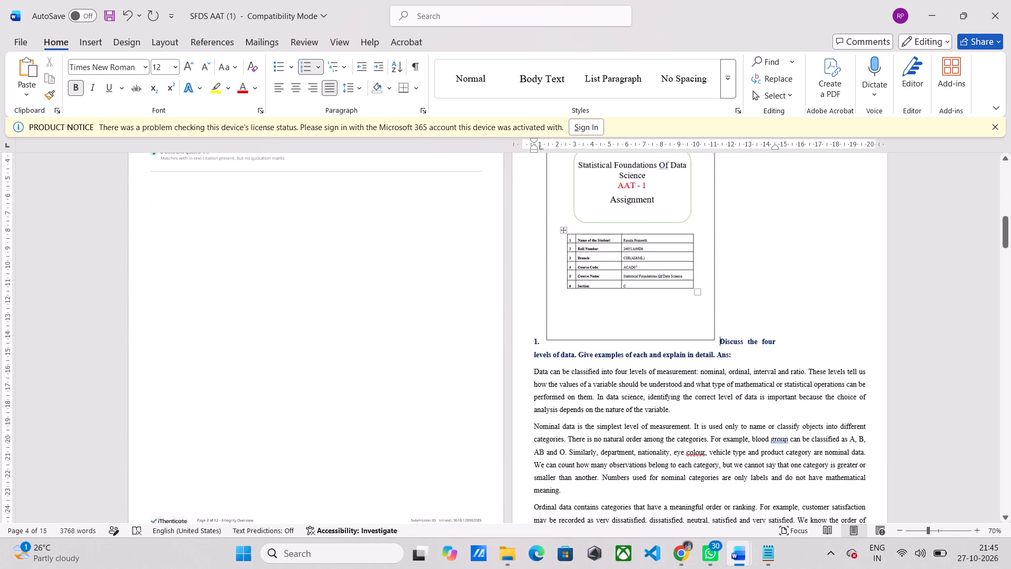
Move the question 1 heading onto its own line below the cover picture and replace its automatic list number with "1.".
key("Return")
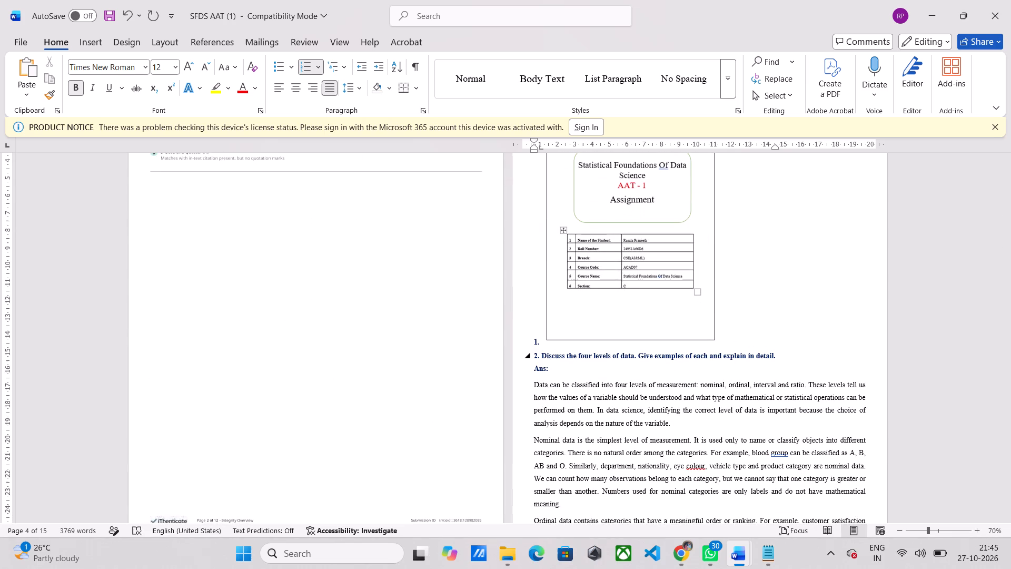
key("BackSpace")
key("1")
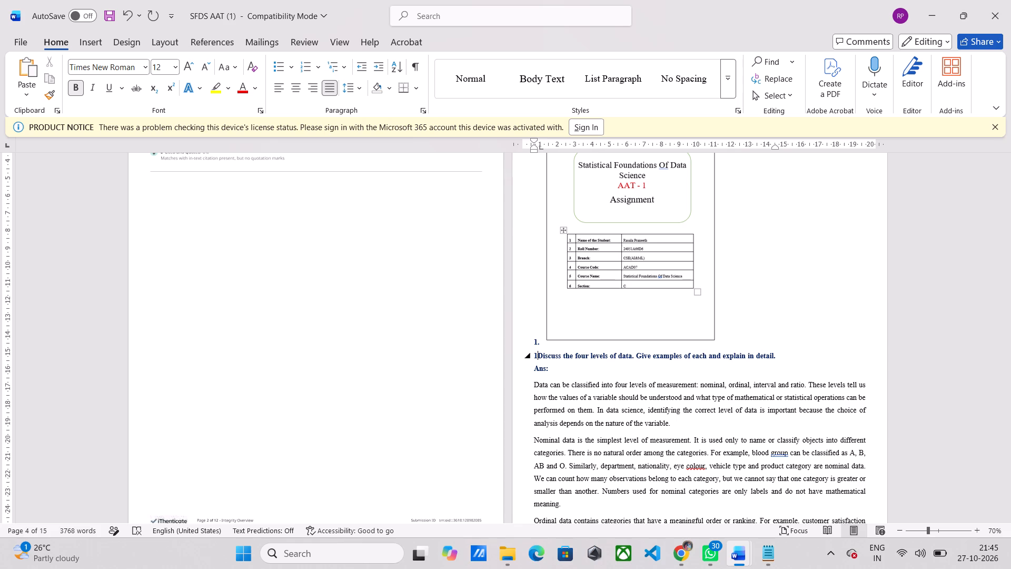
key("period")
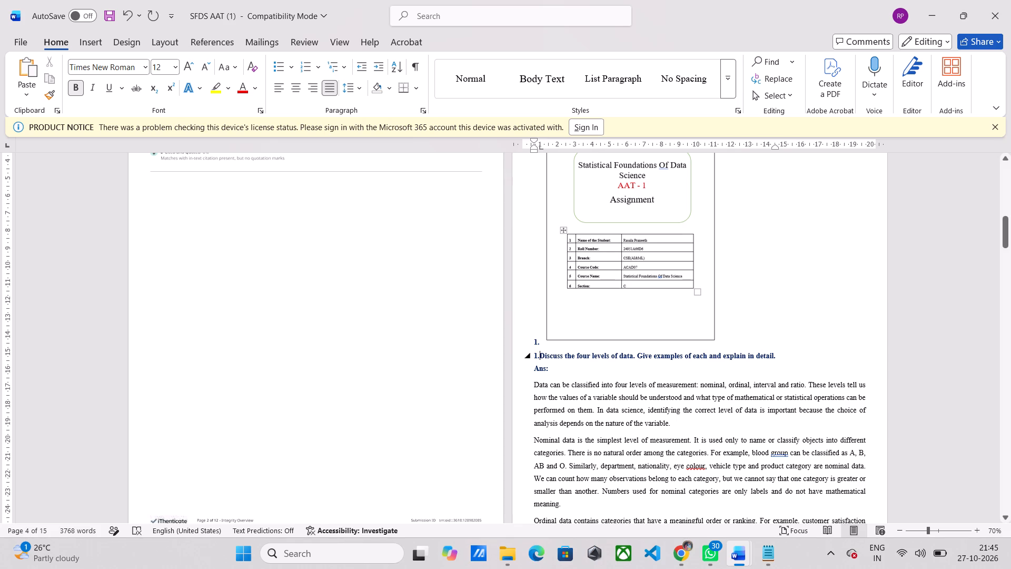
Insert 12 blank lines above the question 1 heading to push it onto the page after the cover picture.
key("Left")
key("Left")
key("Return")
key("Return")
key("Return")
key("Return")
key("Return")
key("Return")
key("Return")
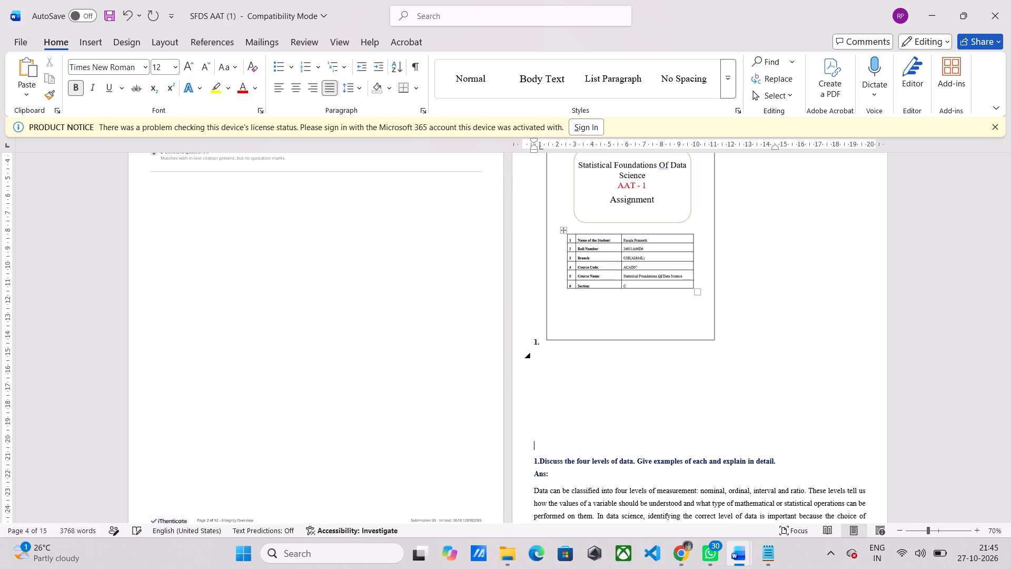
key("Return")
key("Return")
key("Return")
key("Return")
key("Return")
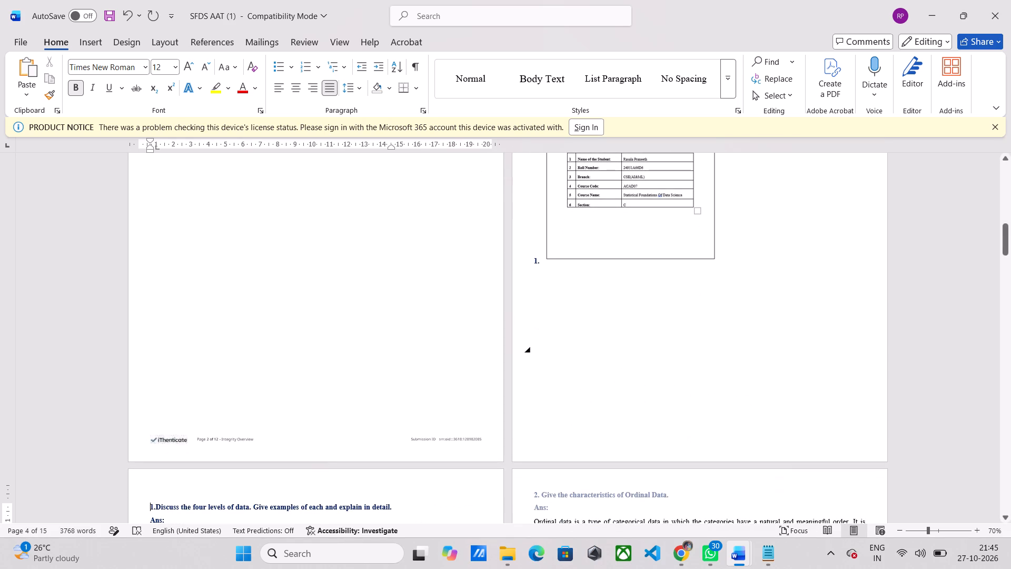
Remove the leftover automatic list number "1." beside the cover page picture.
left_click(542, 262)
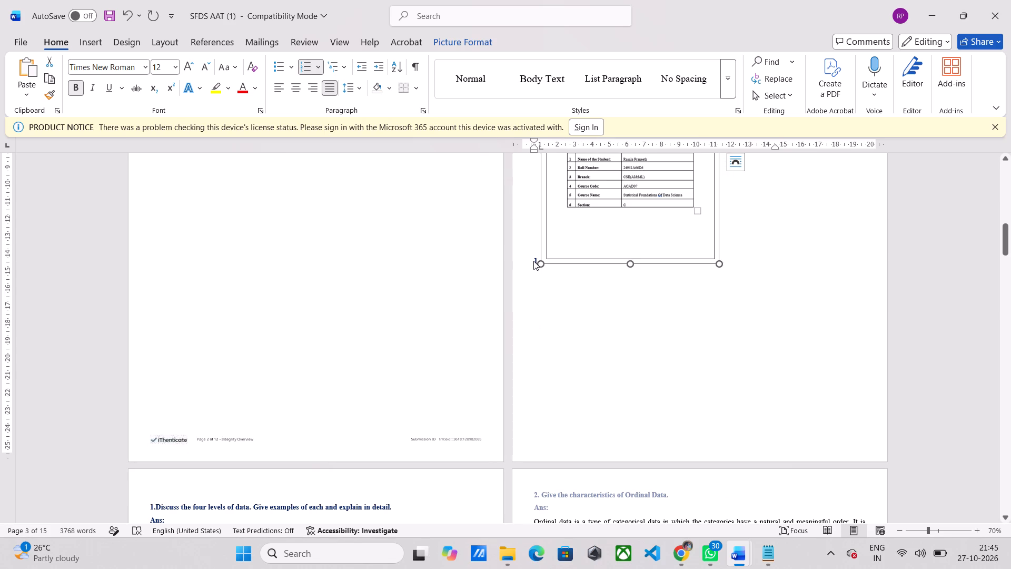
left_click(533, 261)
key("BackSpace")
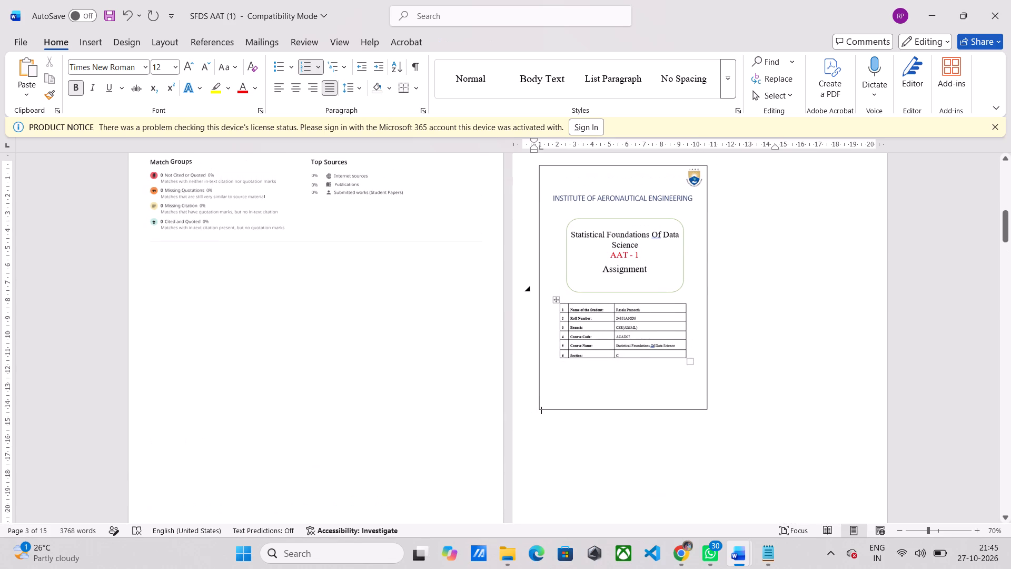
Enlarge the cover page picture proportionally until it reaches almost to the right edge of the page.
left_click(649, 327)
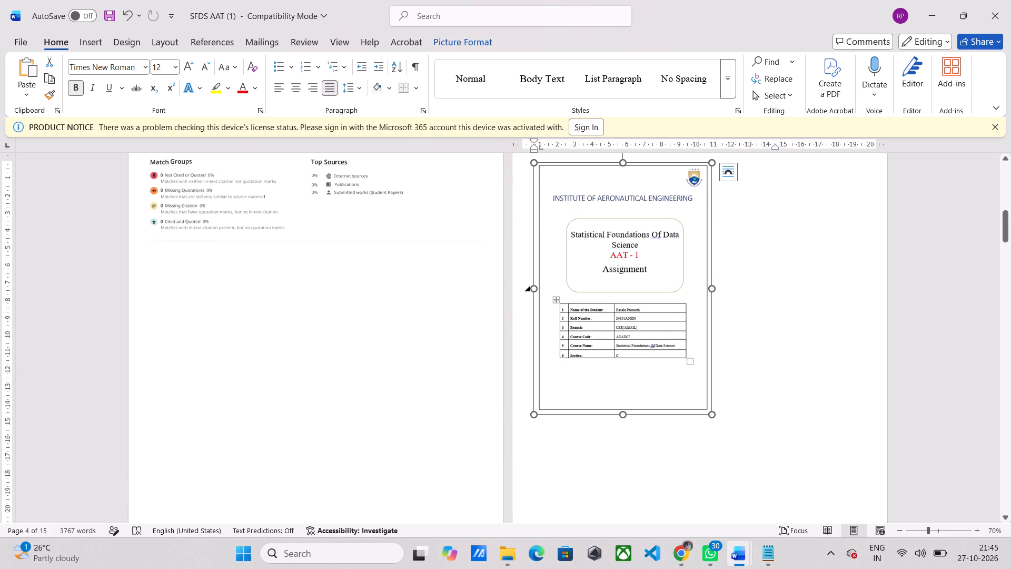
left_click_drag(711, 414, 784, 535)
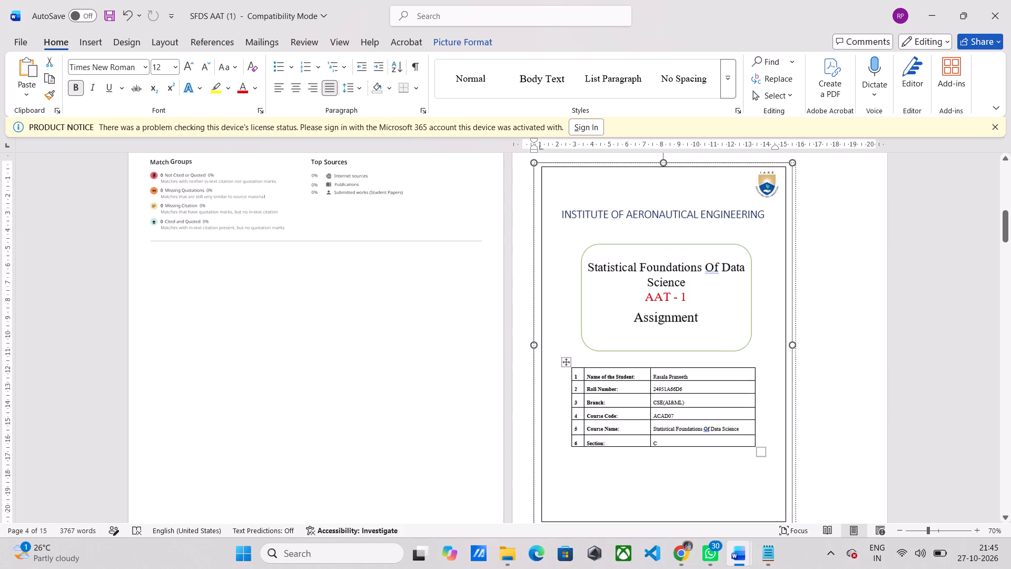
left_click_drag(784, 535, 848, 568)
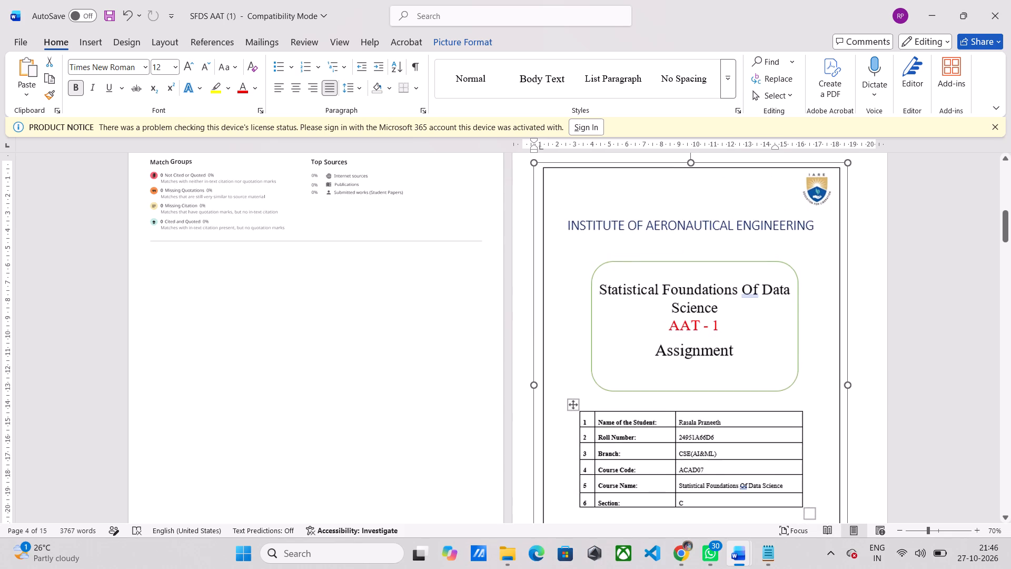
left_click_drag(848, 568, 878, 568)
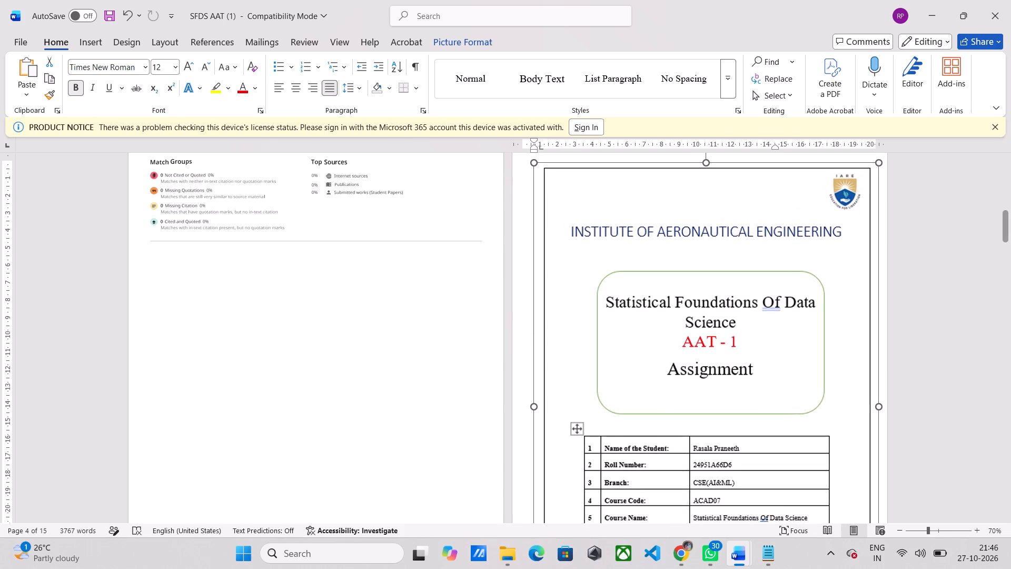
left_click_drag(878, 568, 876, 568)
left_click(917, 431)
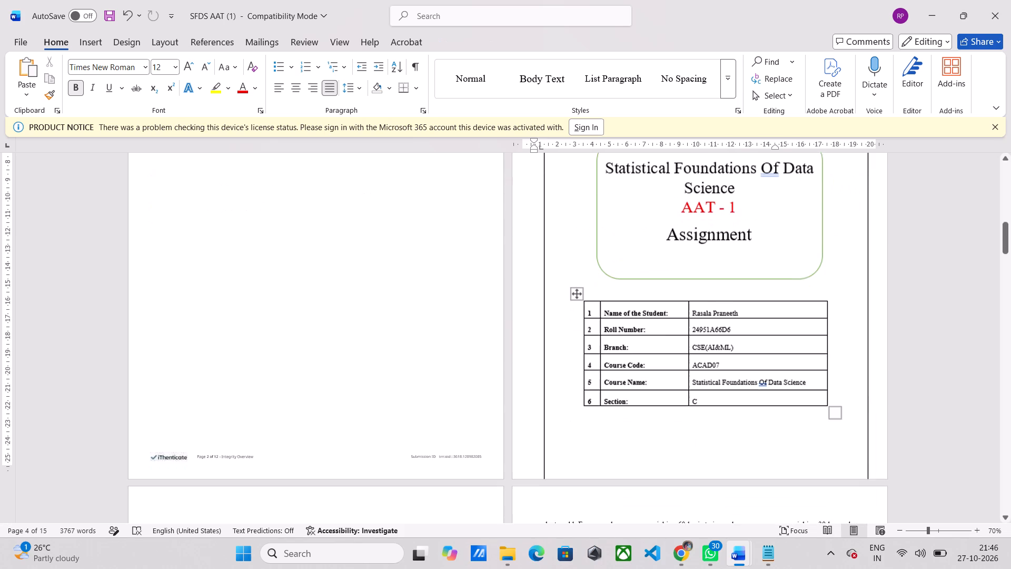
Shrink the cover page picture so its whole border fits on page 4, and widen it slightly.
scroll(977, 389, "right", 1)
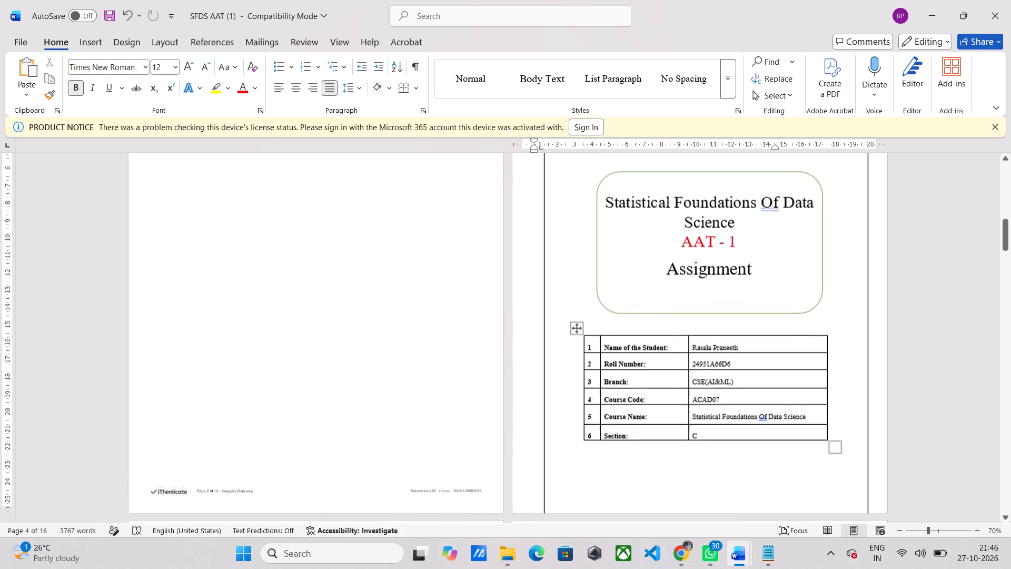
scroll(977, 389, "right", 1)
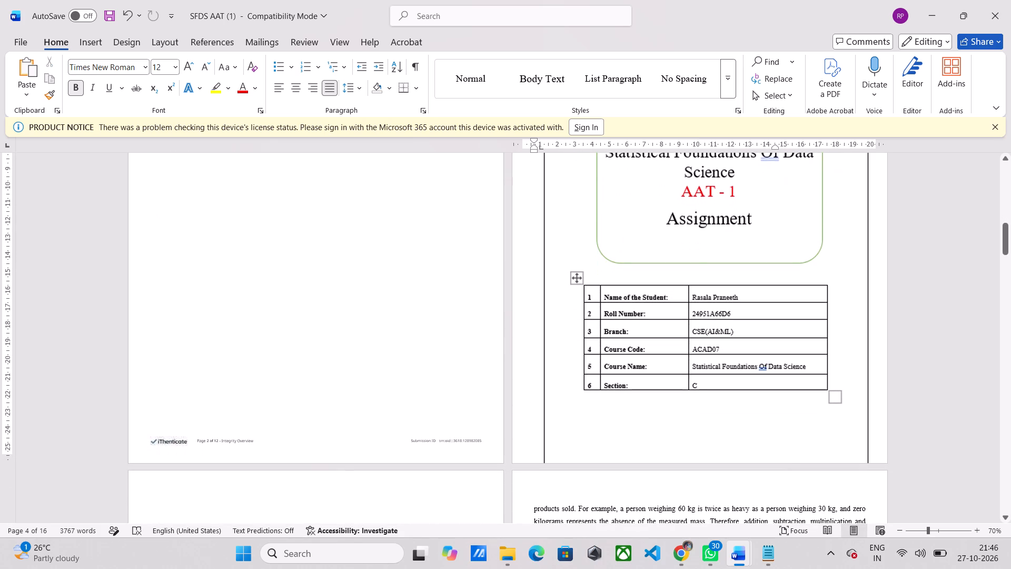
left_click(844, 308)
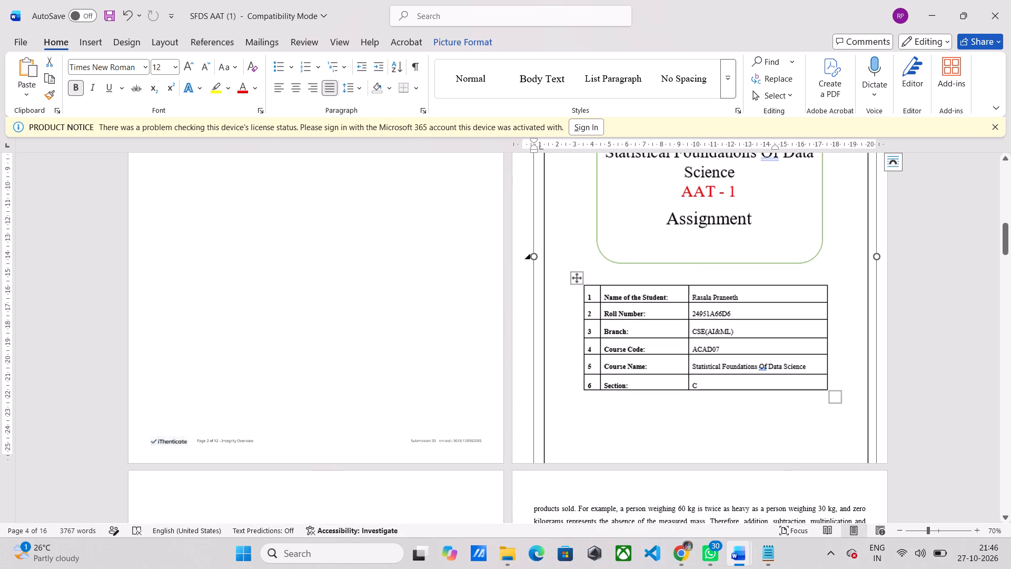
scroll(798, 331, "up", 1)
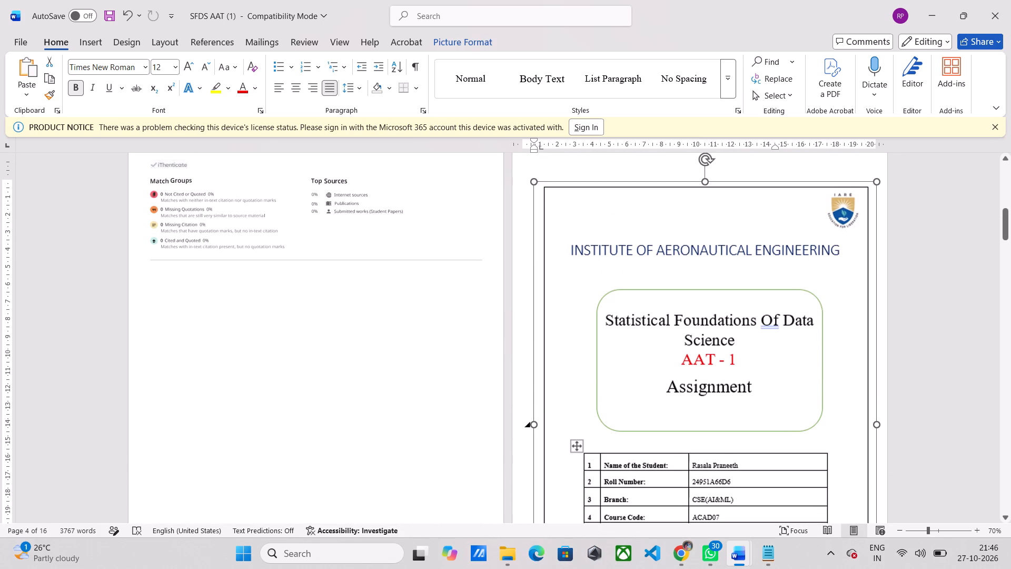
left_click_drag(534, 184, 572, 214)
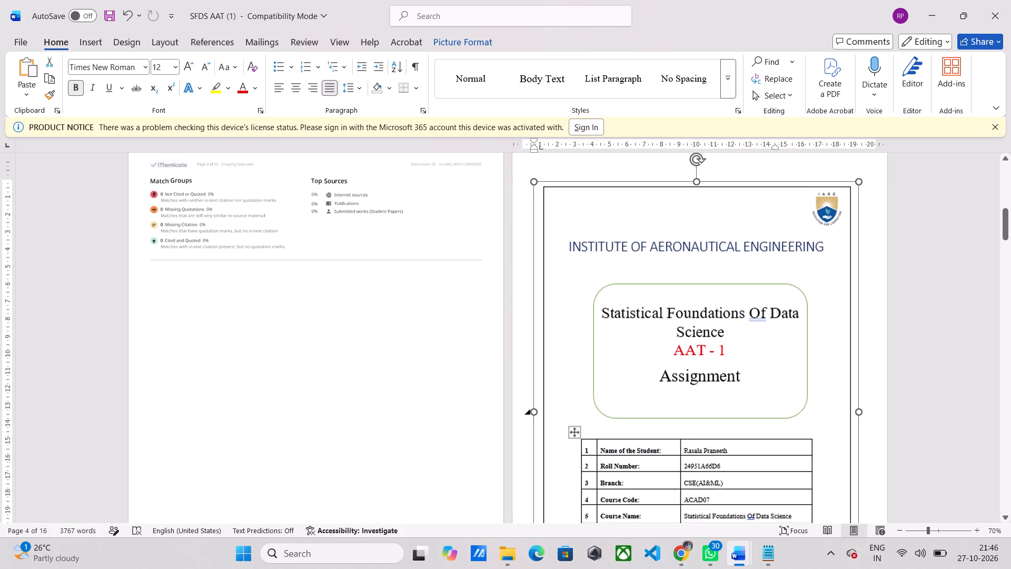
left_click_drag(572, 214, 609, 244)
scroll(844, 320, "down", 2)
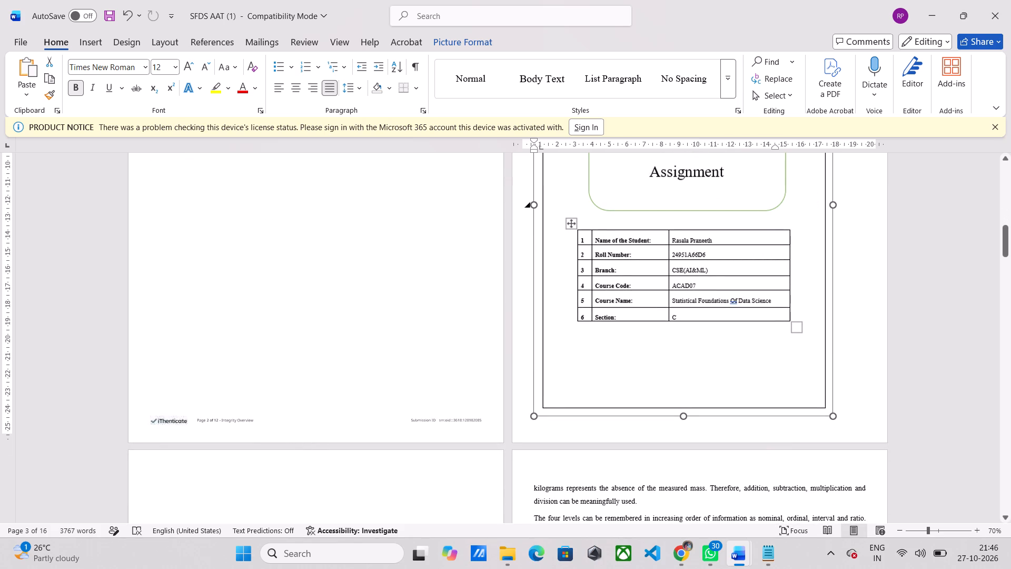
left_click_drag(833, 207, 859, 209)
left_click(920, 280)
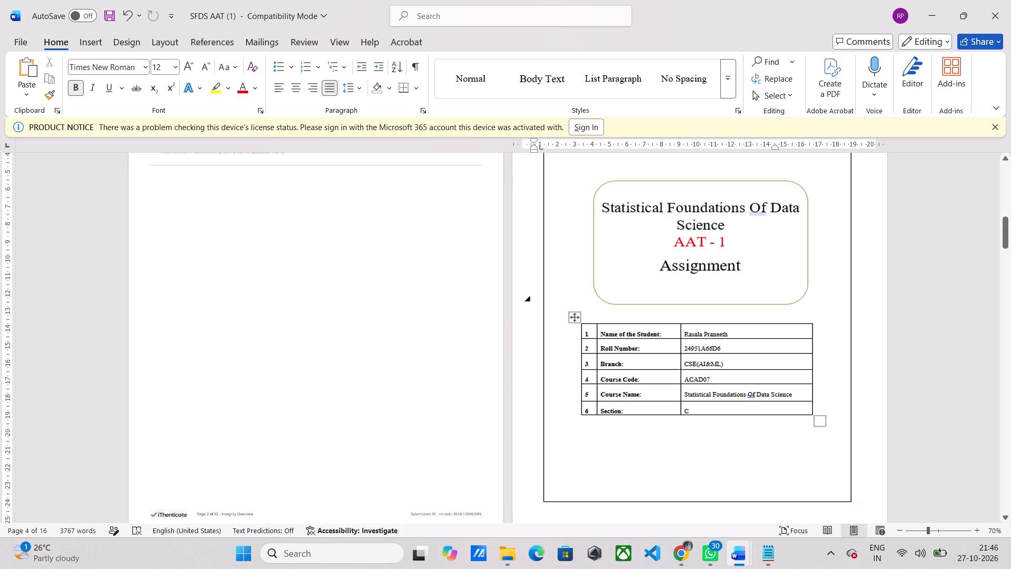
Set the cover page picture's text wrapping to Square.
left_click(810, 471)
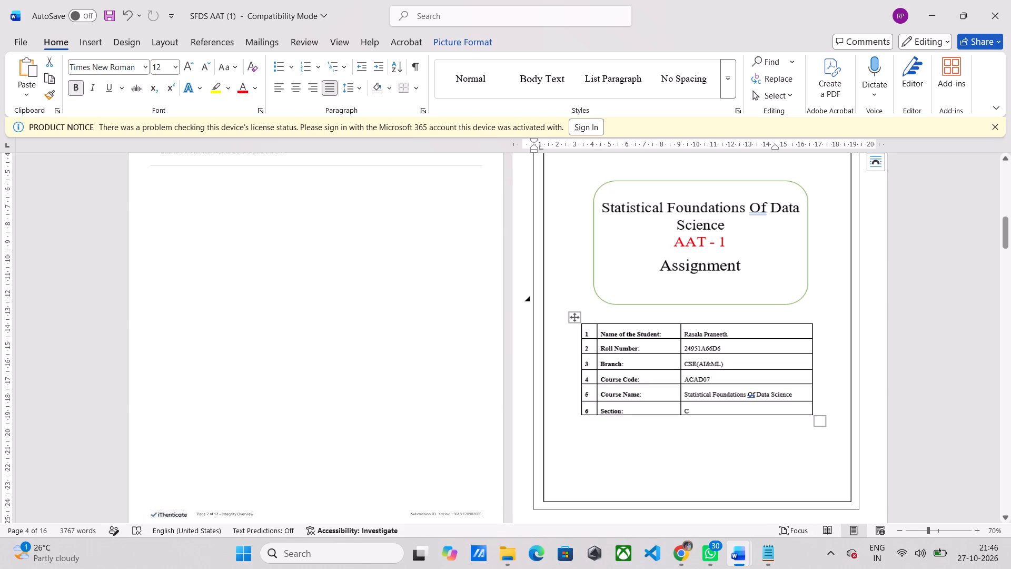
scroll(777, 381, "down", 2, "ctrl")
scroll(777, 381, "up", 1)
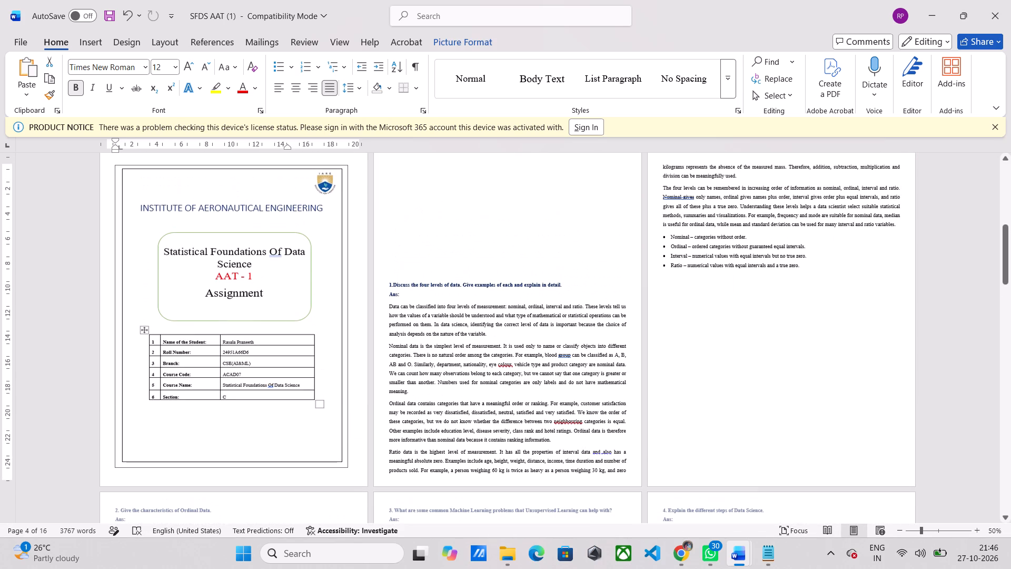
left_click(264, 293)
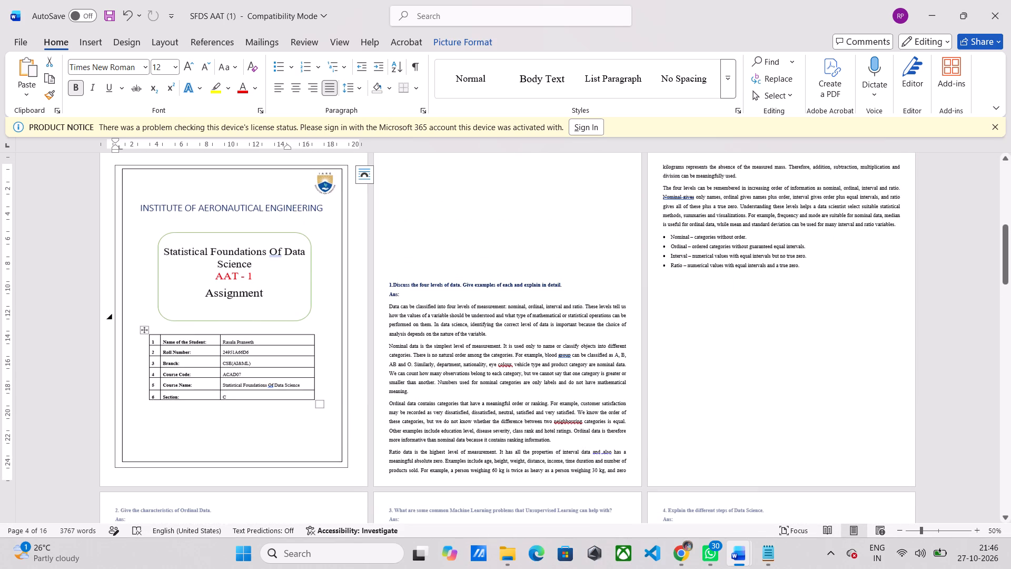
left_click(265, 435)
left_click(265, 435)
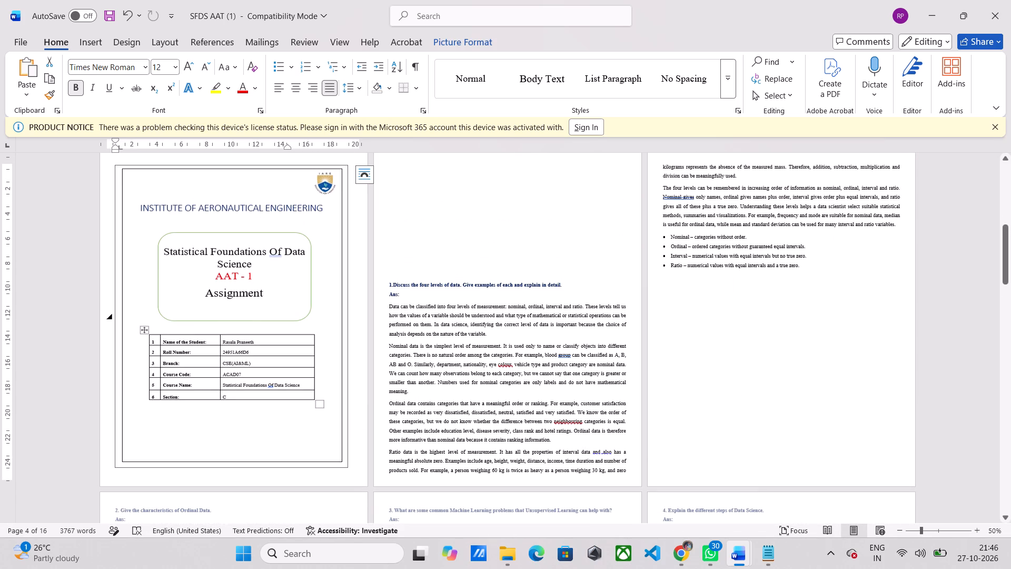
left_click(323, 452)
left_click(335, 290)
left_click(361, 175)
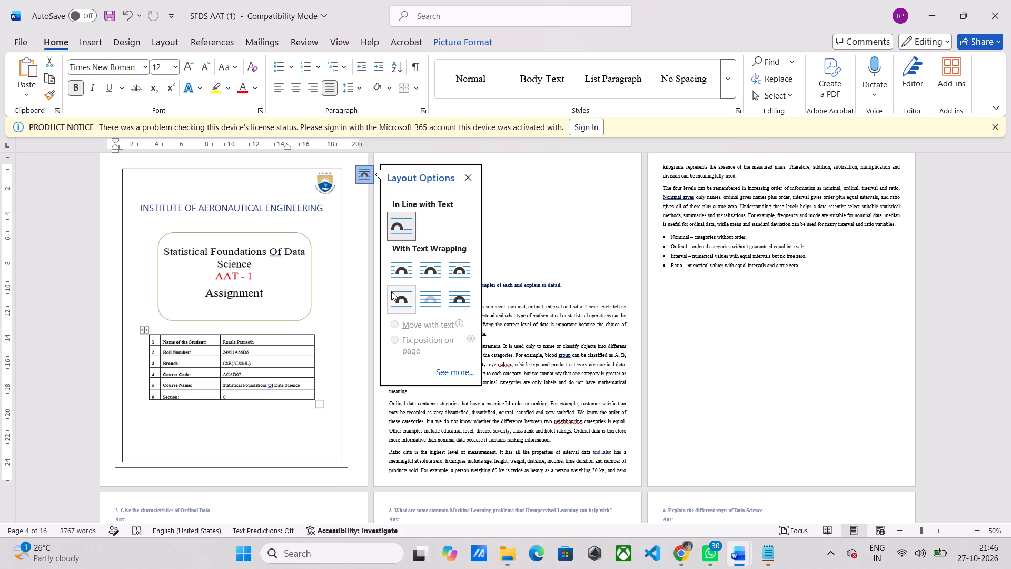
left_click(391, 291)
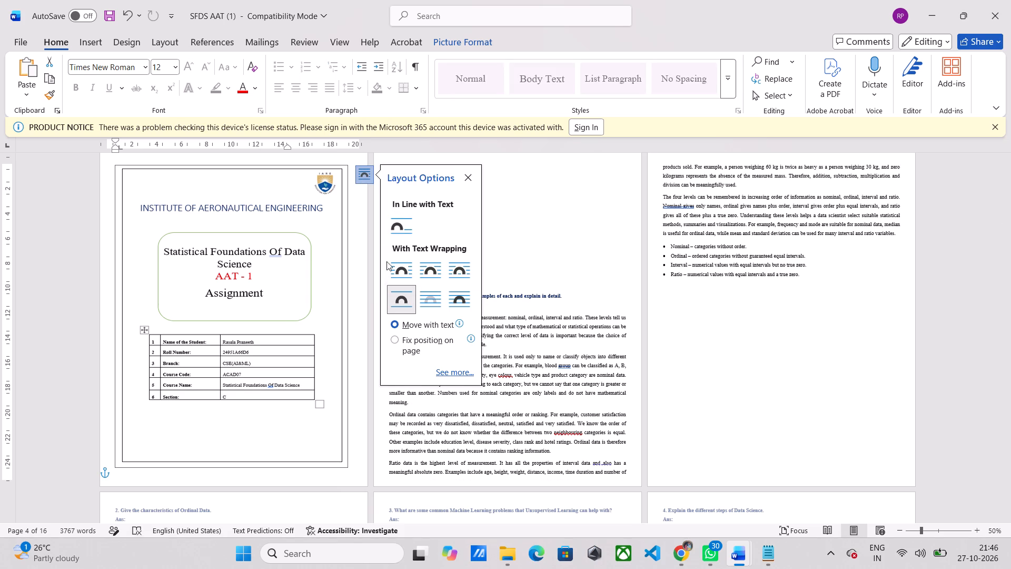
left_click(399, 268)
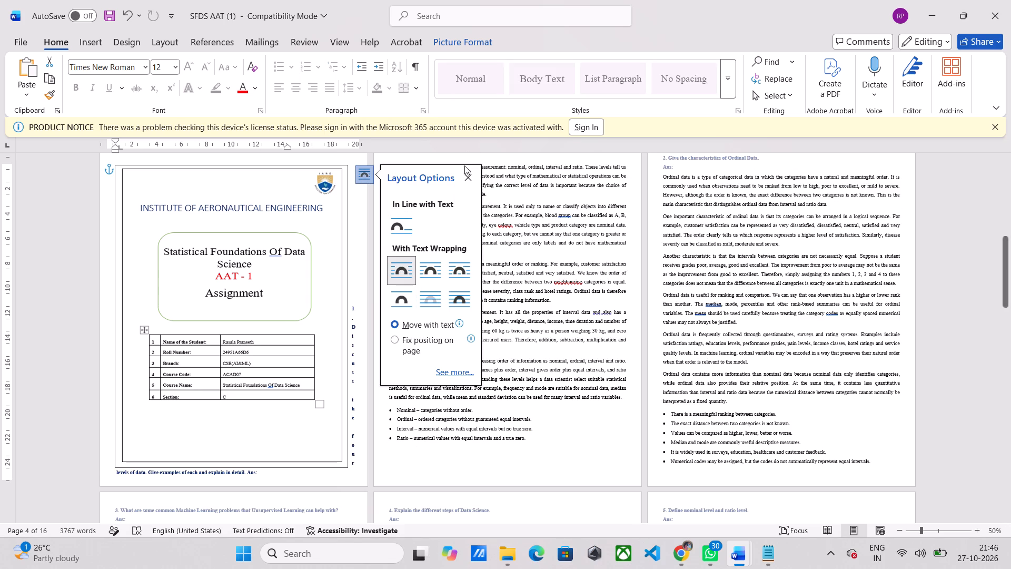
left_click(468, 175)
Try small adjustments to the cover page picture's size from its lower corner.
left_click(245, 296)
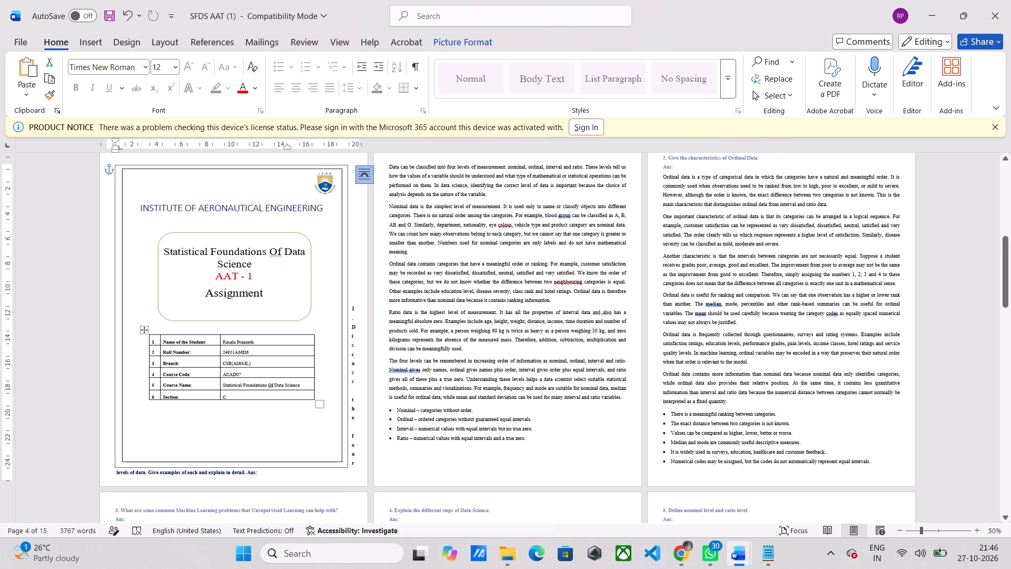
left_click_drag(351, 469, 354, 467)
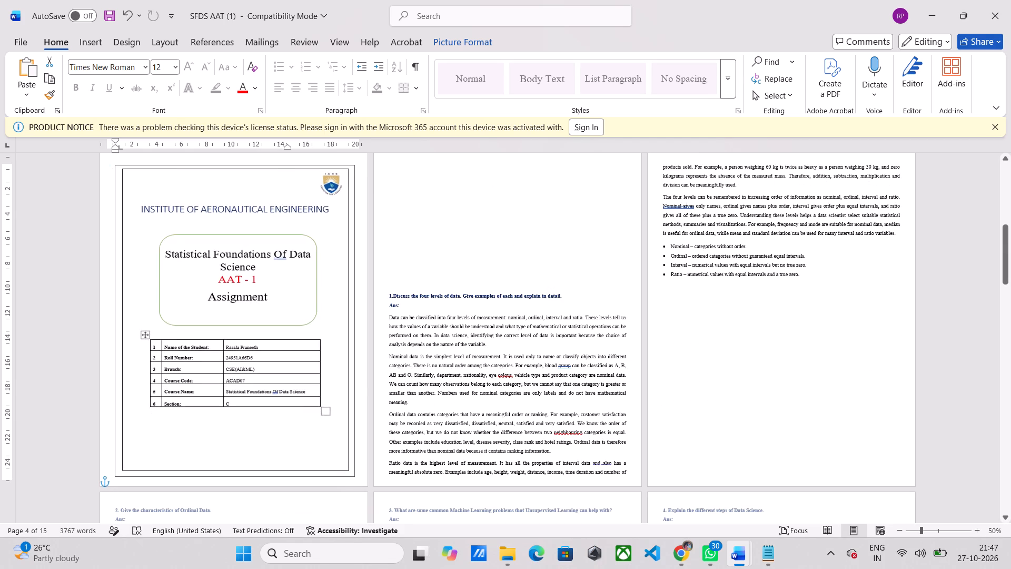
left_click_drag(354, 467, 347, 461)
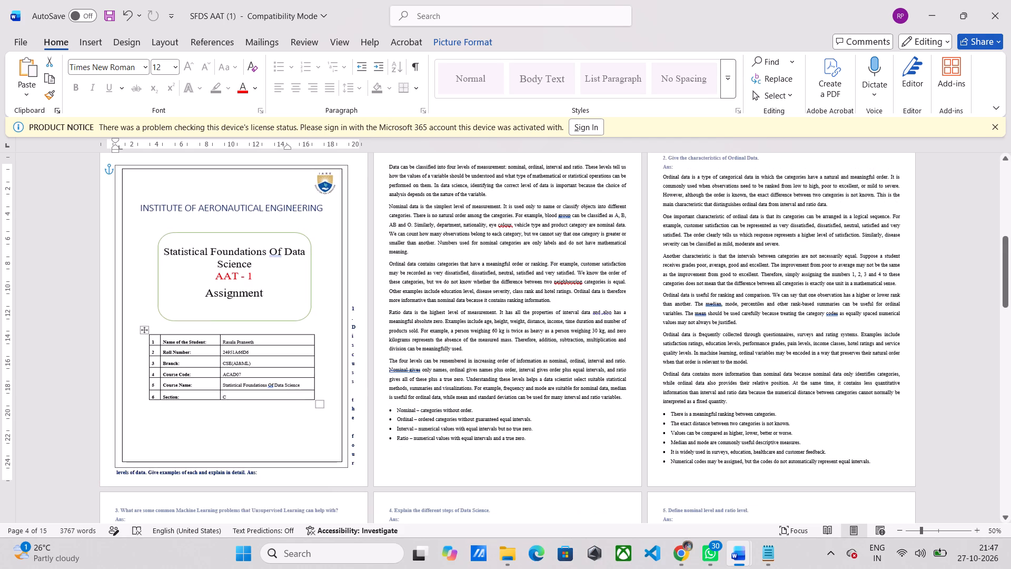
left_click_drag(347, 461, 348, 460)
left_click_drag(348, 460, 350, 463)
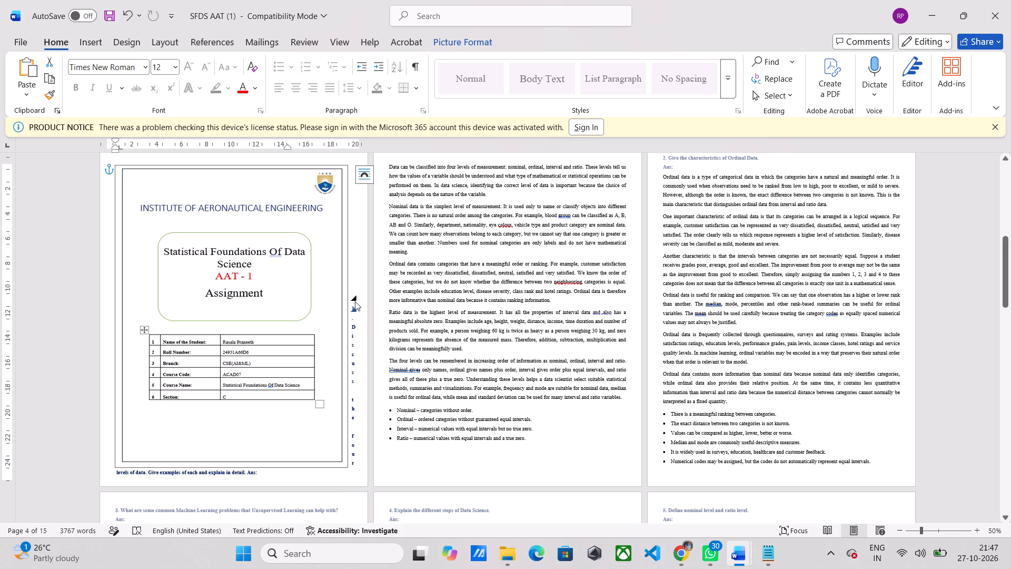
Insert 21 blank lines before the question 1 heading text beside the cover picture to move it onto page 5.
left_click(355, 301)
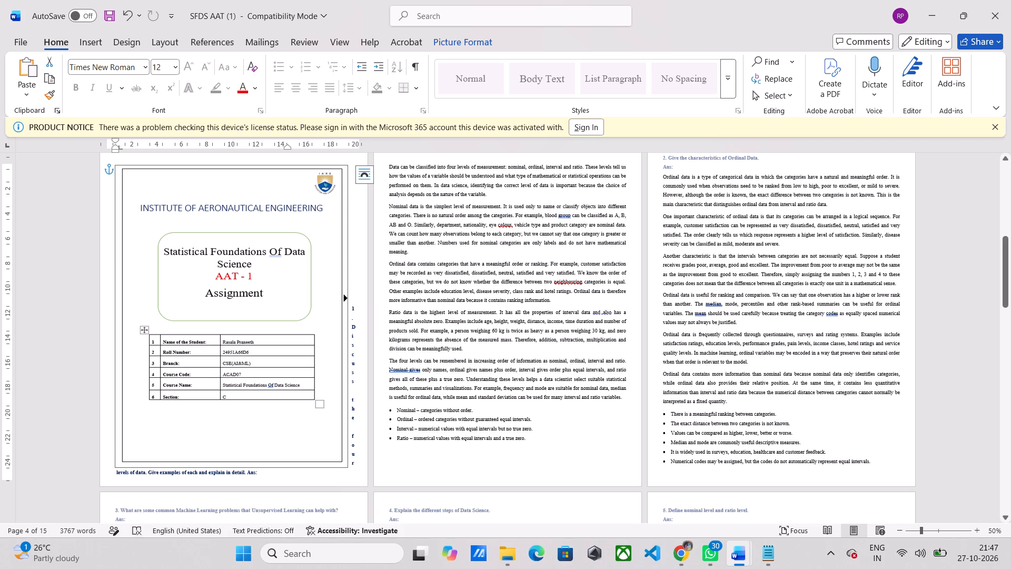
left_click(353, 299)
key("Return")
key("Return")
key("Return")
key("Return")
key("Return")
key("Return")
key("Return")
key("Return")
key("Return")
key("Return")
key("Return")
key("Return")
key("Return")
key("Return")
key("Return")
key("Return")
key("Return")
key("Return")
key("Return")
key("Return")
key("Return")
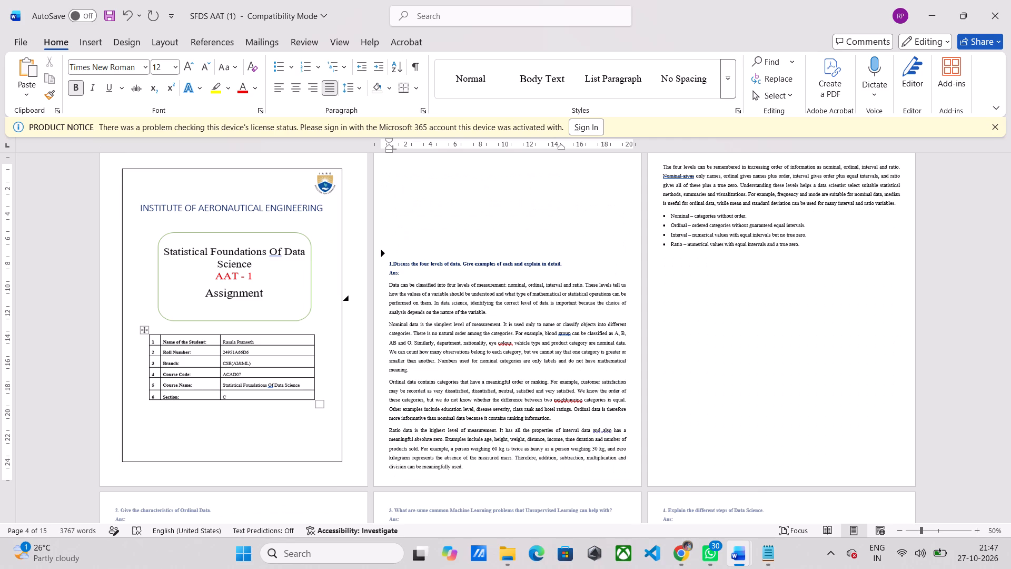
Delete seven surplus blank lines above the question 1 heading on page 5.
key("BackSpace")
key("BackSpace")
key("BackSpace")
key("BackSpace")
key("BackSpace")
key("BackSpace")
key("BackSpace")
scroll(353, 303, "up", 1)
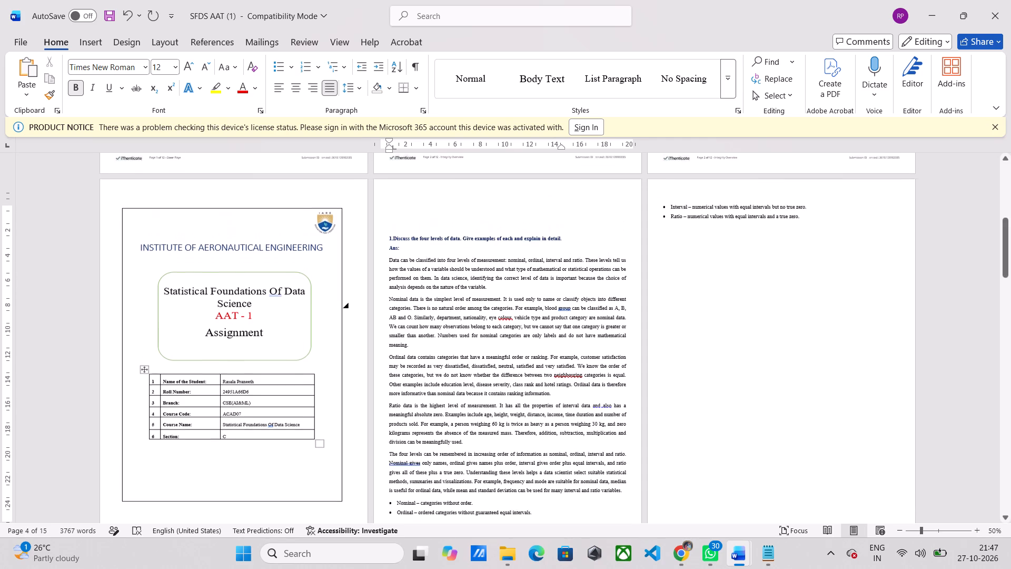
Delete the last three blank lines above the question 1 heading so it starts at the top of page 5.
scroll(353, 303, "up", 1)
key("BackSpace")
key("BackSpace")
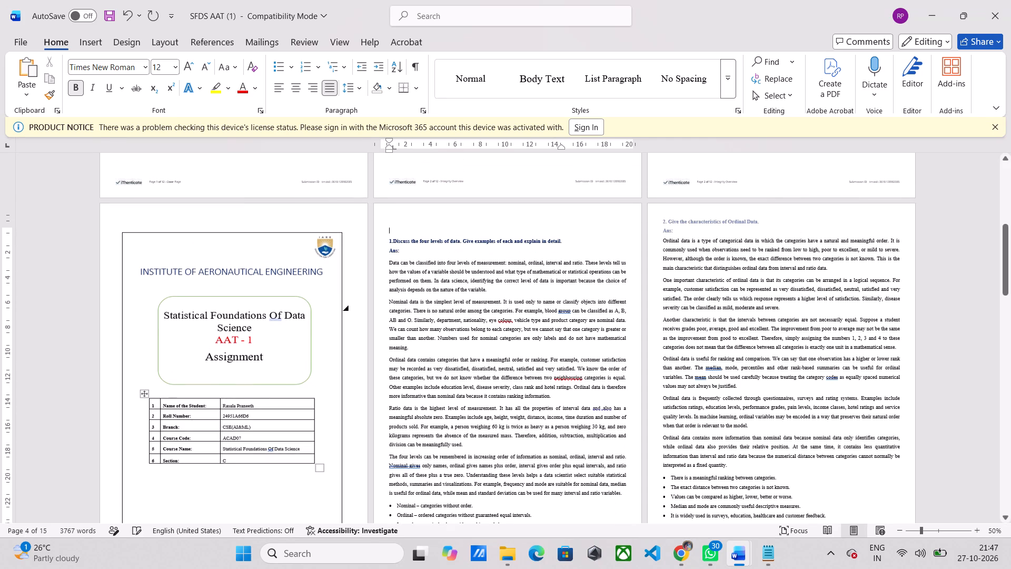
key("BackSpace")
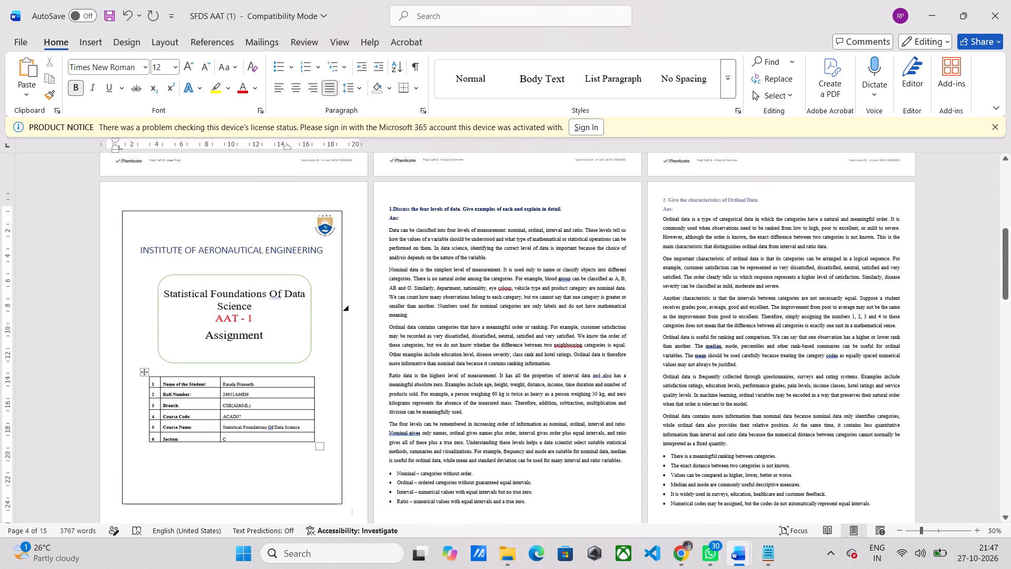
Enlarge the cover page picture slightly from its lower corner so it fills more of page 4.
scroll(431, 351, "down", 1)
left_click(240, 370)
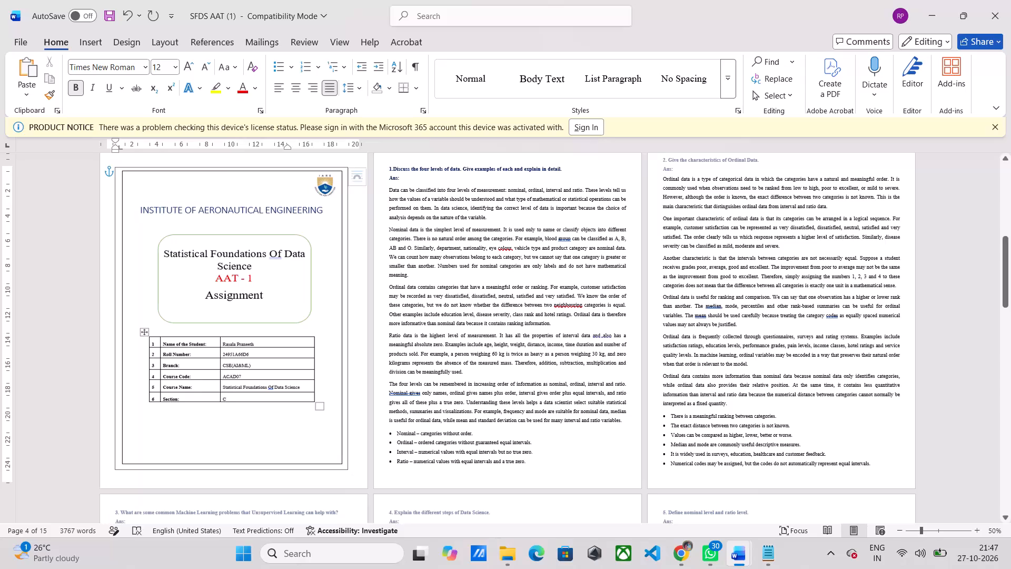
left_click_drag(348, 469, 359, 474)
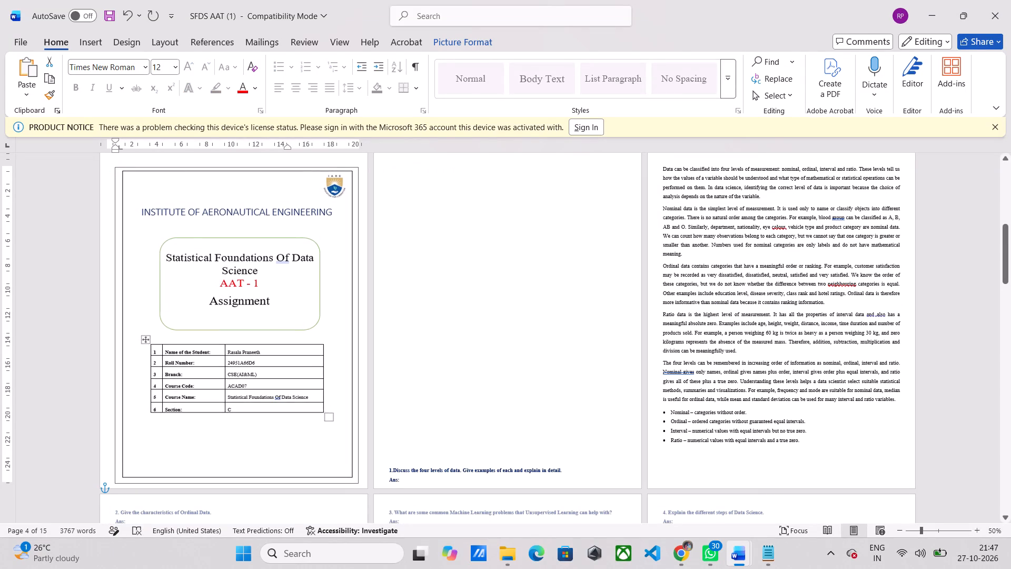
left_click_drag(359, 474, 355, 472)
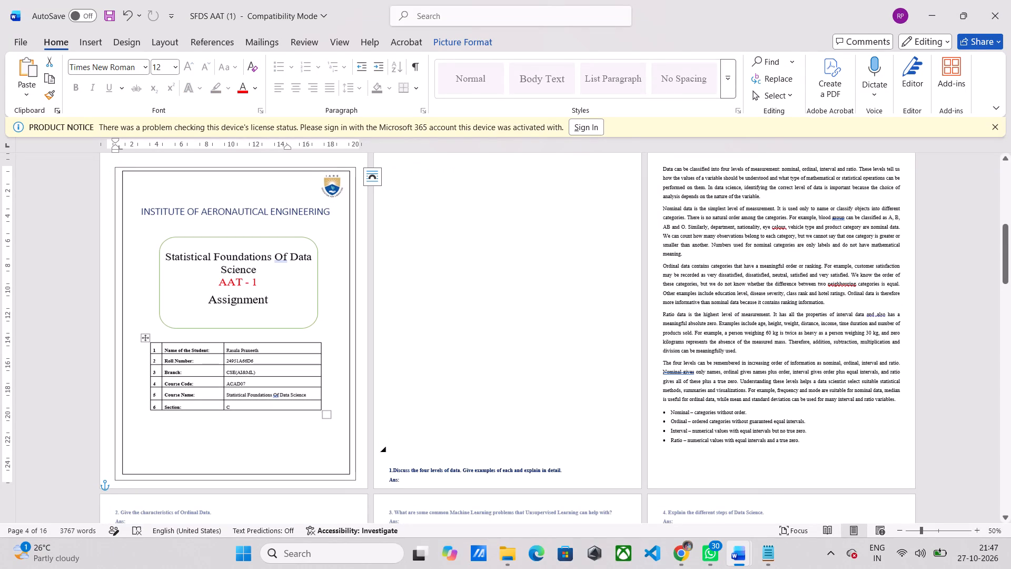
Delete the surplus blank lines above the question 1 heading on page 5, leaving only one blank line before it.
left_click(394, 455)
key("BackSpace")
key("BackSpace")
key("BackSpace")
key("BackSpace")
key("BackSpace")
key("BackSpace")
key("BackSpace")
key("BackSpace")
key("BackSpace")
key("BackSpace")
key("BackSpace")
key("BackSpace")
key("BackSpace")
key("BackSpace")
key("BackSpace")
key("BackSpace")
key("BackSpace")
key("BackSpace")
key("BackSpace")
key("BackSpace")
key("BackSpace")
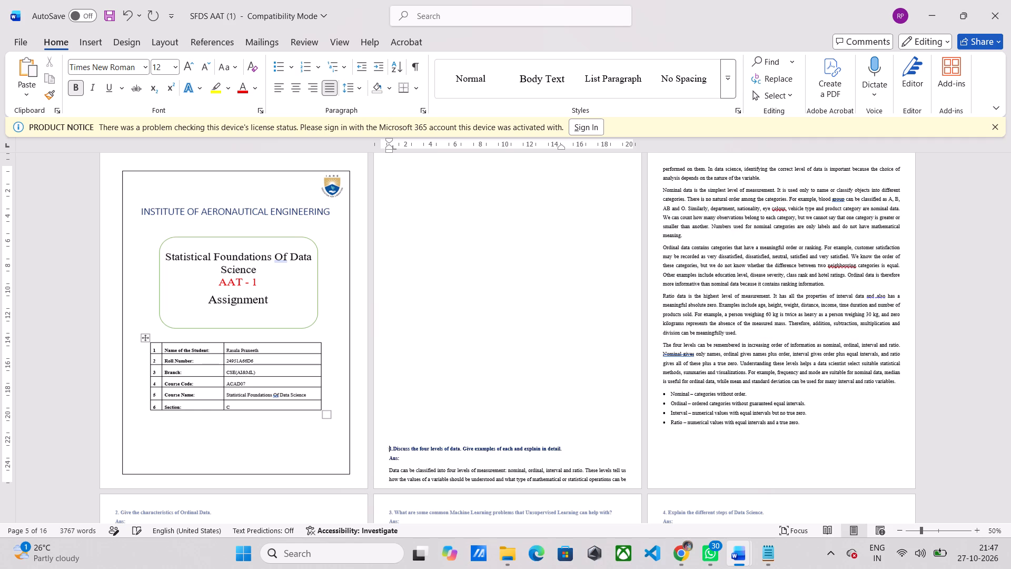
key("BackSpace")
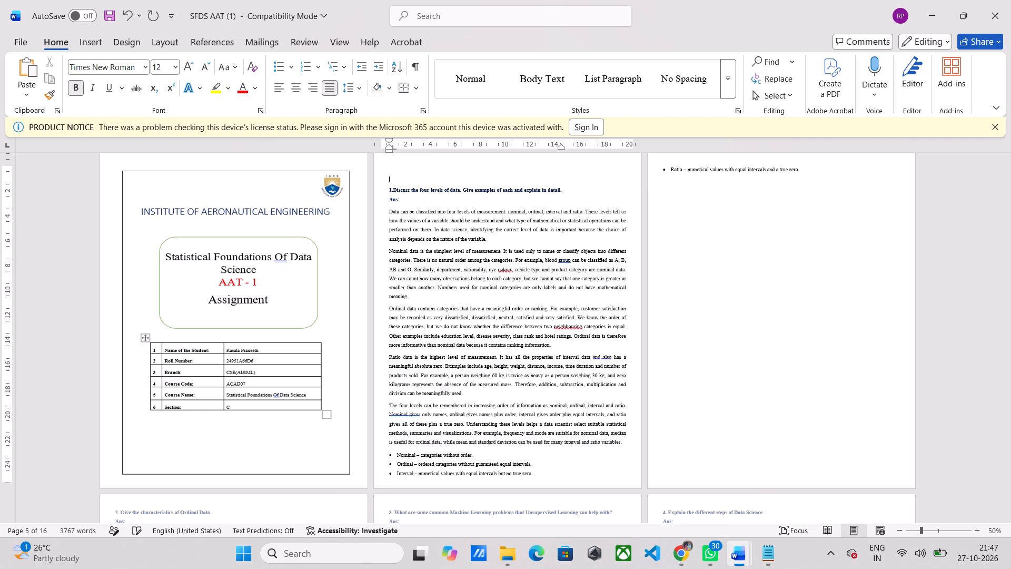
key("BackSpace")
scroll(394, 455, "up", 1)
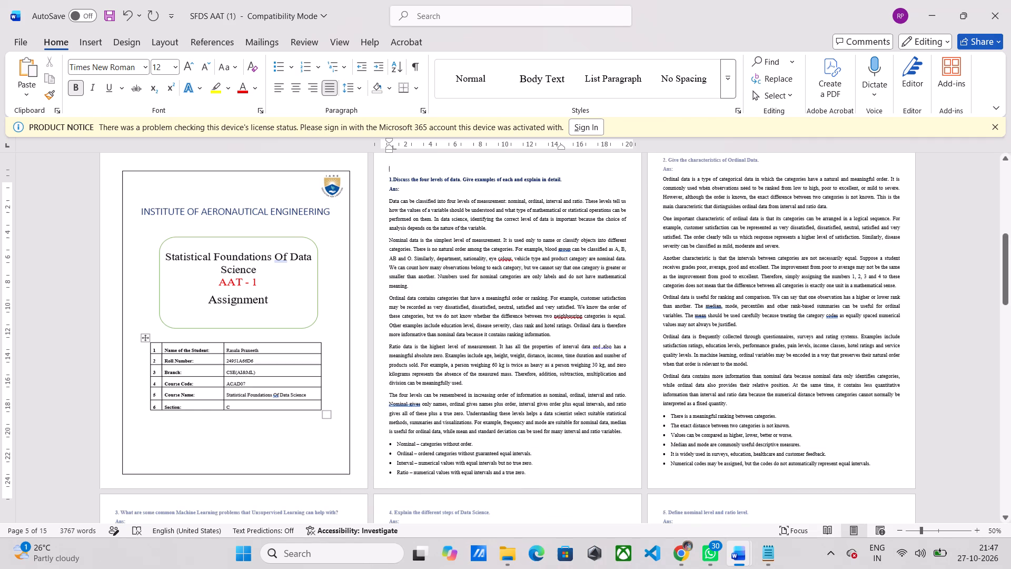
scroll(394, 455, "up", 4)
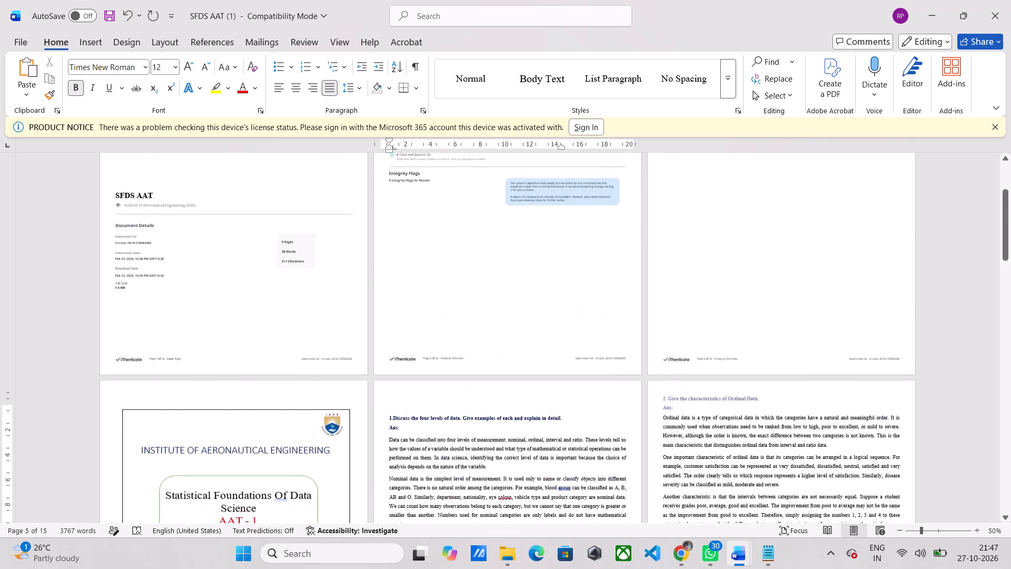
Examine the iThenticate cover page at the start of the document at 100% zoom.
scroll(394, 455, "up", 2)
left_click(126, 474)
scroll(126, 474, "up", 7, "ctrl")
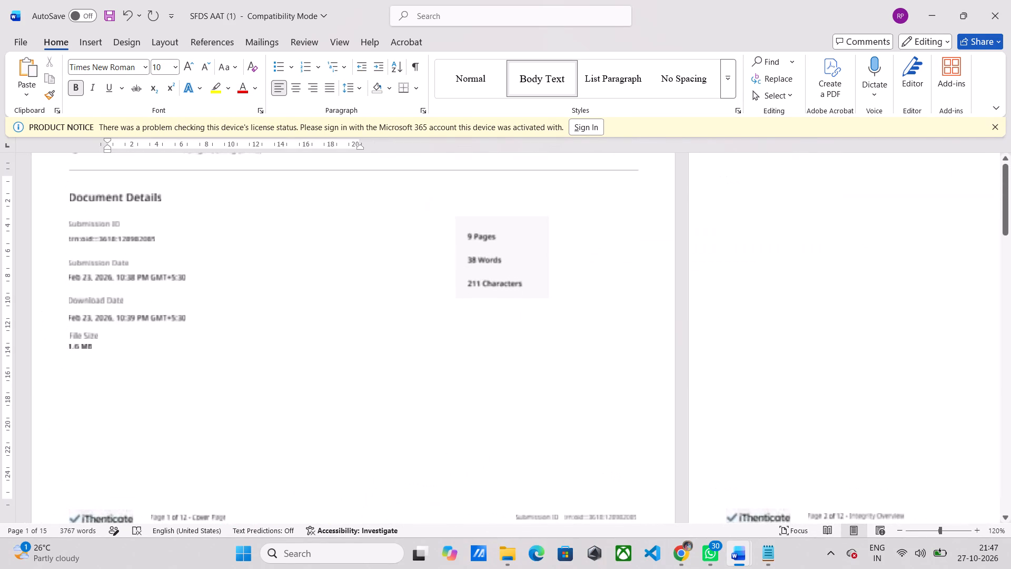
scroll(126, 474, "up", 5)
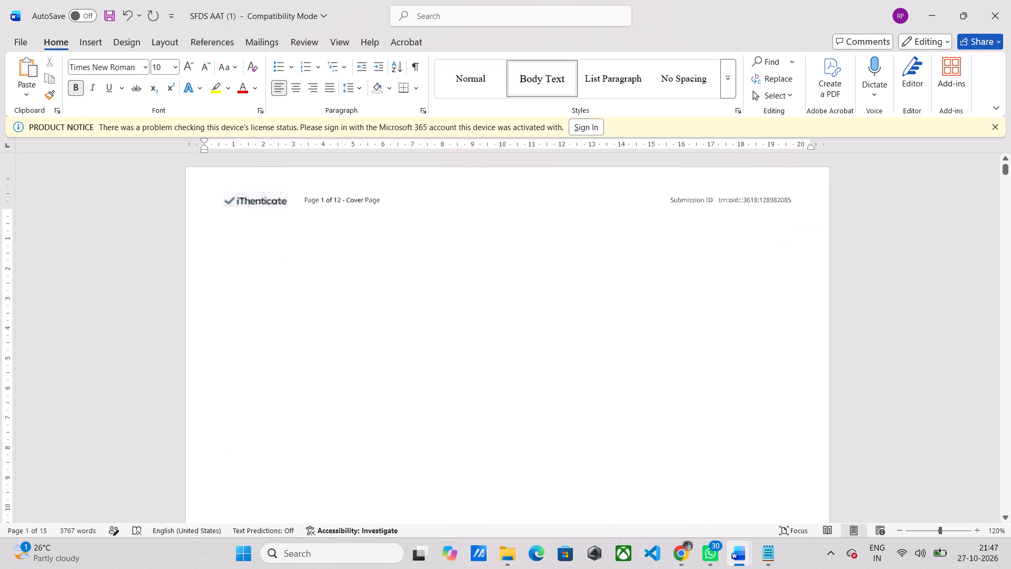
scroll(126, 474, "down", 3)
scroll(126, 474, "up", 2)
scroll(126, 474, "down", 4, "ctrl")
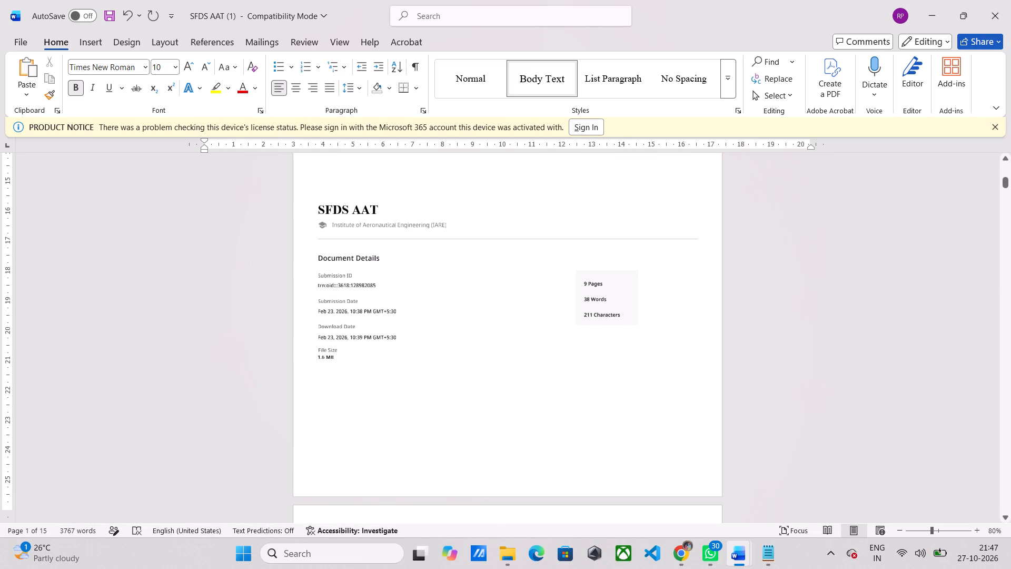
scroll(126, 474, "up", 1)
scroll(126, 474, "up", 2, "ctrl")
scroll(126, 474, "up", 3)
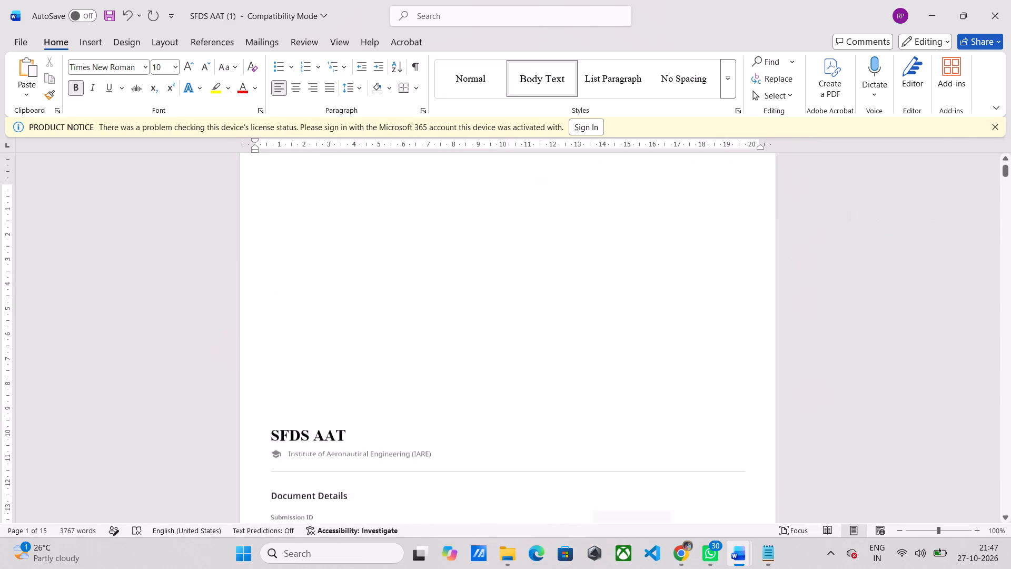
scroll(126, 474, "up", 2)
Review the page layout from the iThenticate report pages through the assignment cover page to the question 1 heading on page 5.
scroll(126, 474, "down", 3)
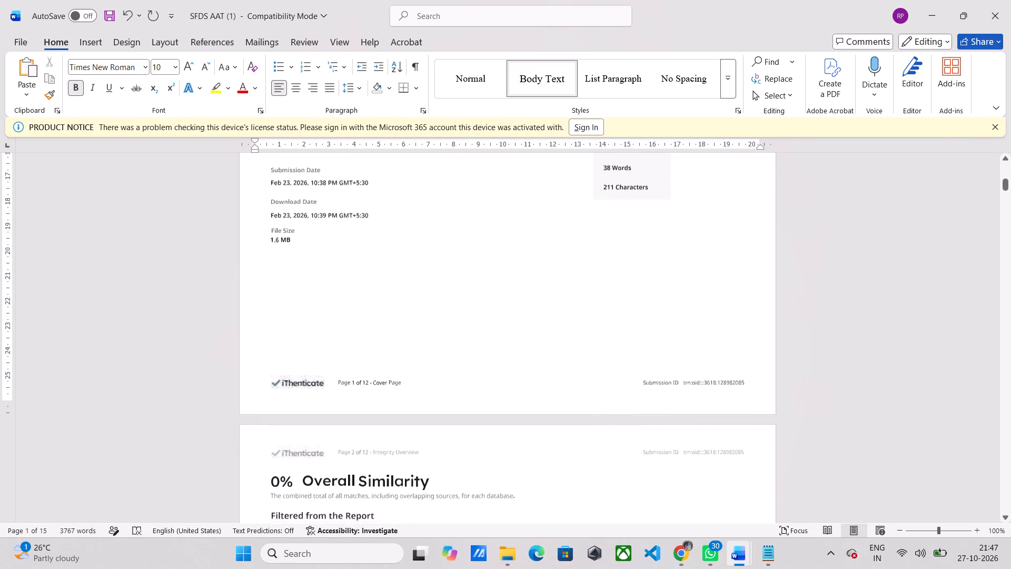
scroll(126, 474, "down", 5)
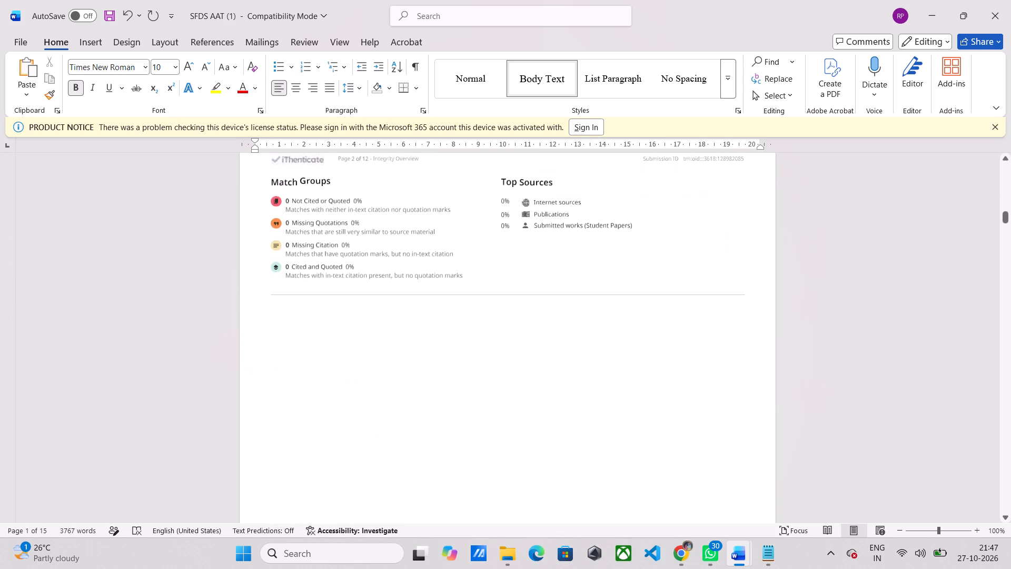
scroll(126, 474, "down", 5)
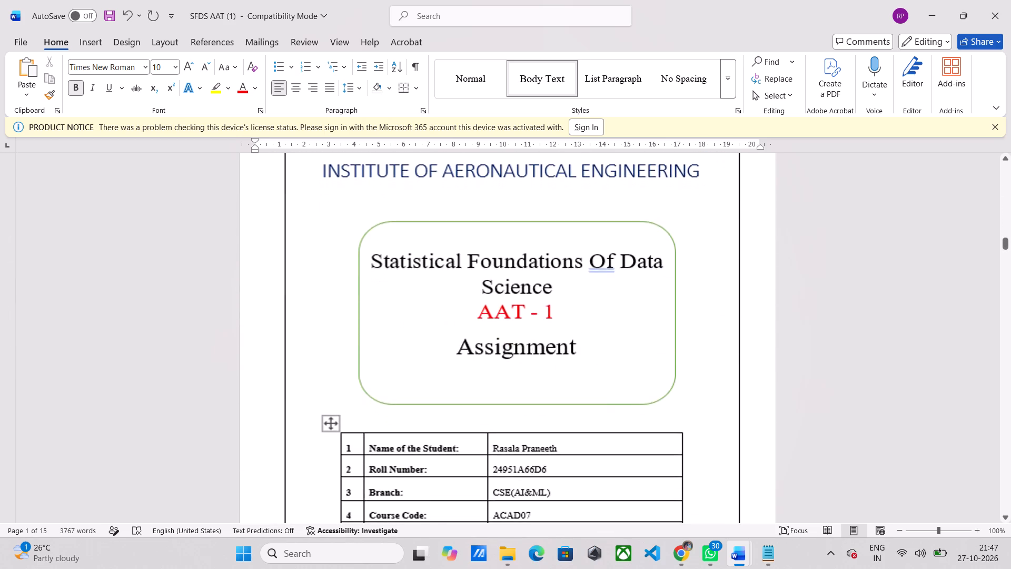
scroll(126, 474, "down", 2)
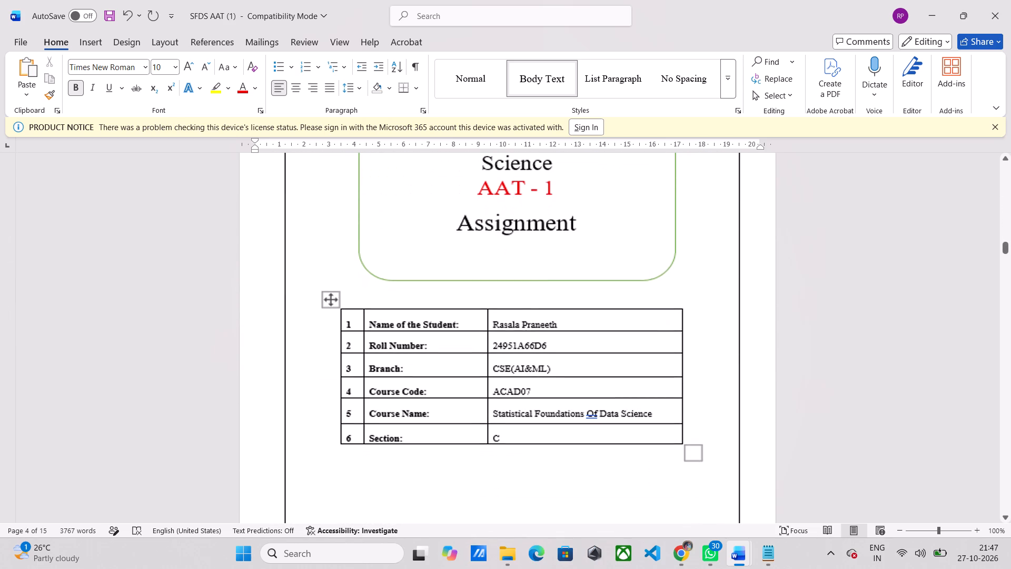
scroll(126, 474, "down", 2)
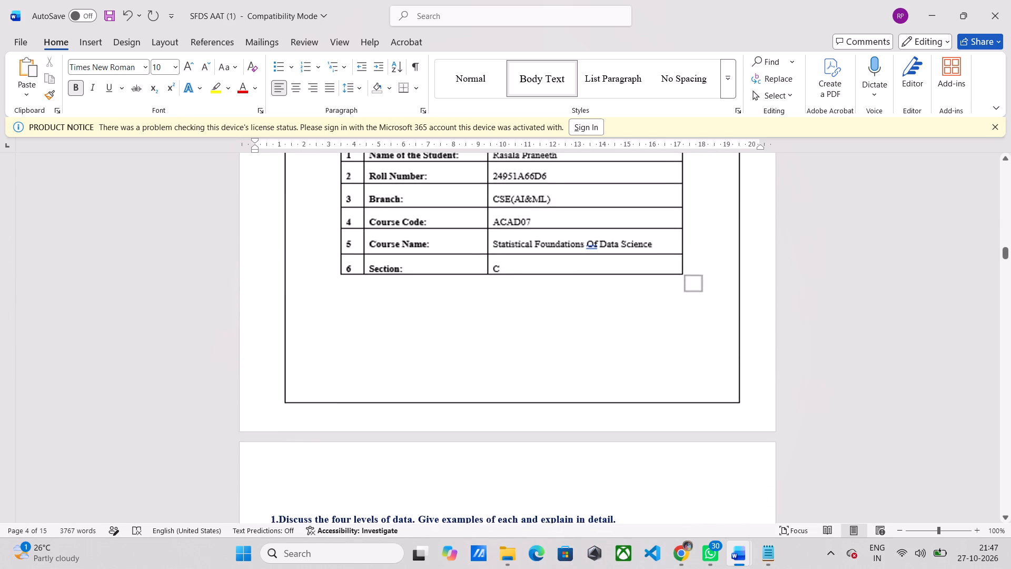
scroll(126, 474, "down", 1)
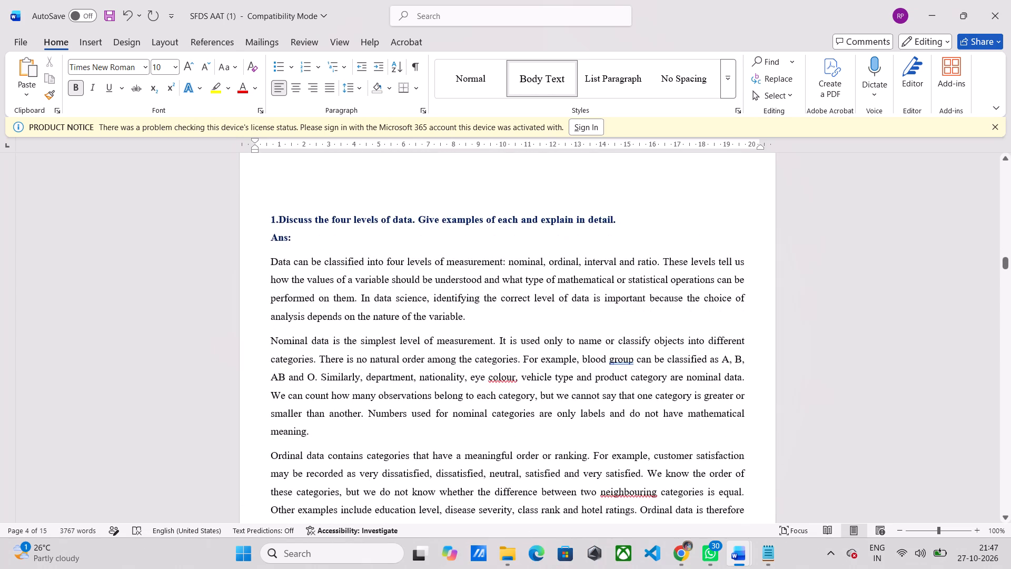
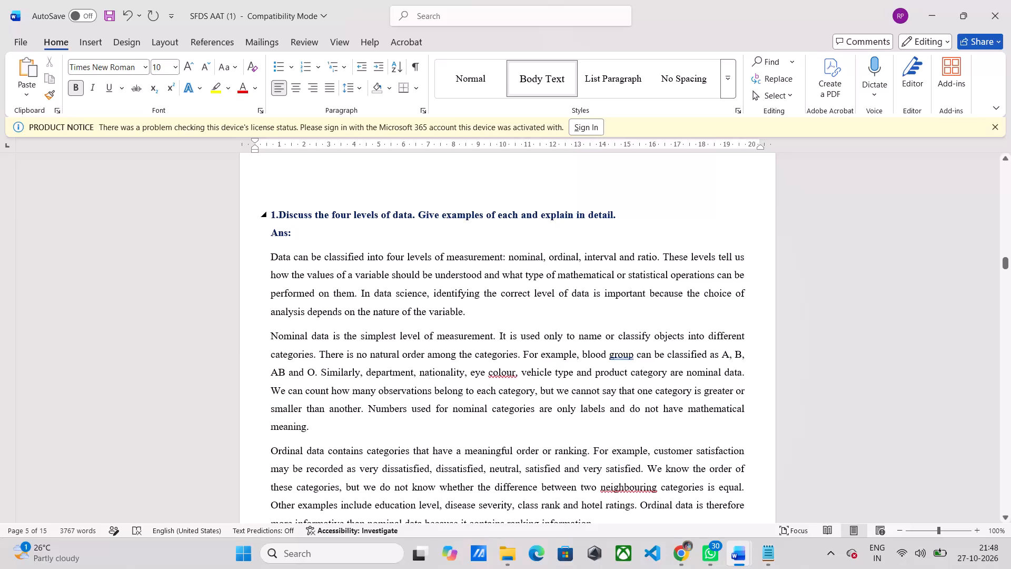
Delete the question 1 heading wording on page 5 from its end back towards "Discuss", including the line break before "Ans:".
left_click(618, 213)
left_click_drag(618, 213, 321, 223)
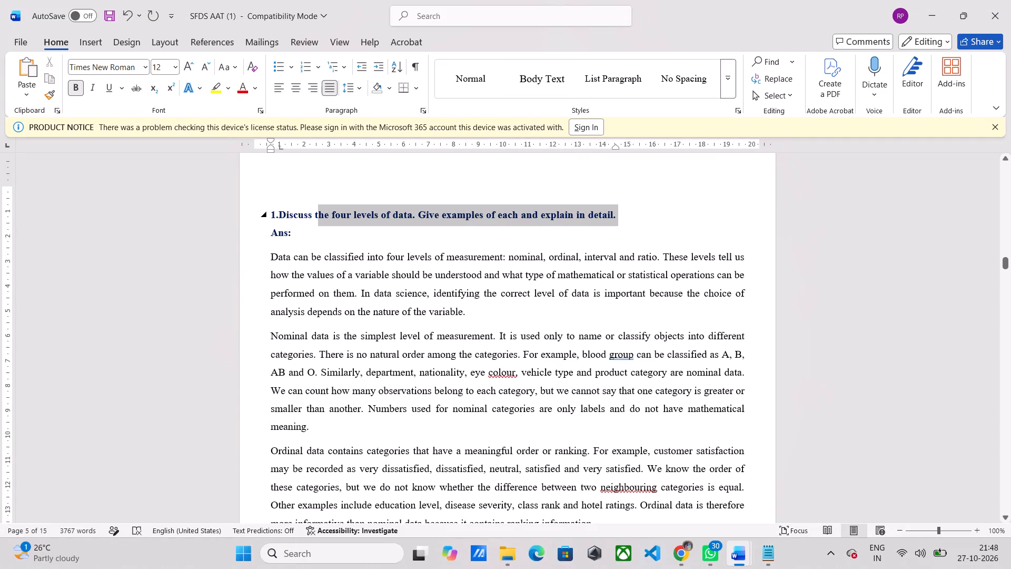
left_click_drag(321, 223, 310, 215)
left_click(310, 215)
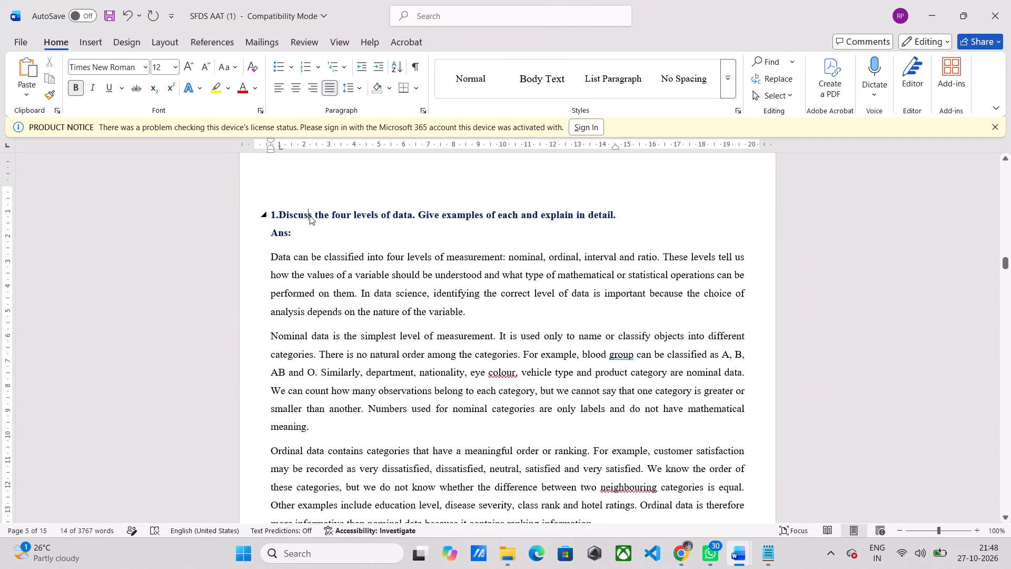
left_click_drag(310, 215, 386, 209)
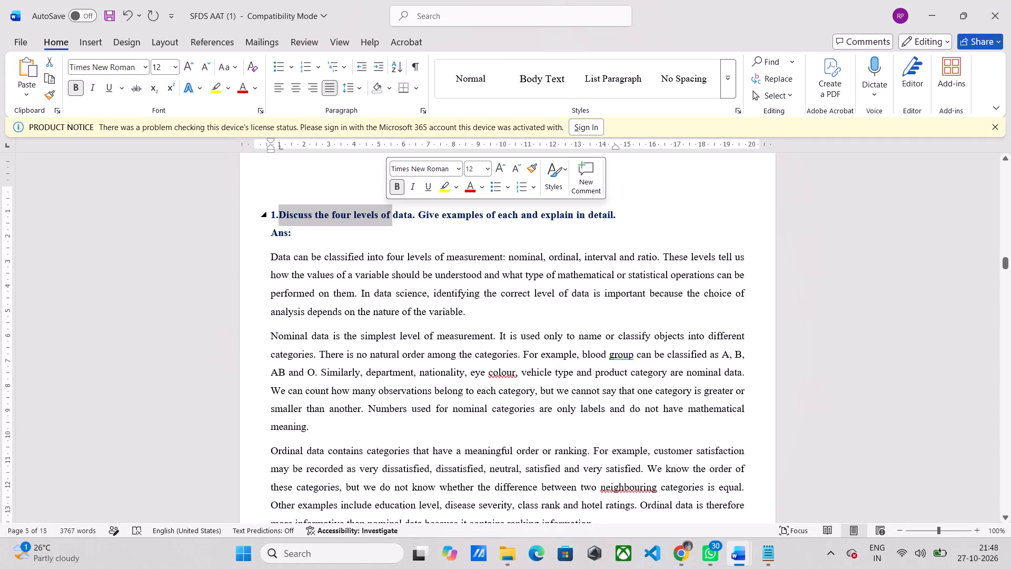
left_click_drag(617, 214, 371, 213)
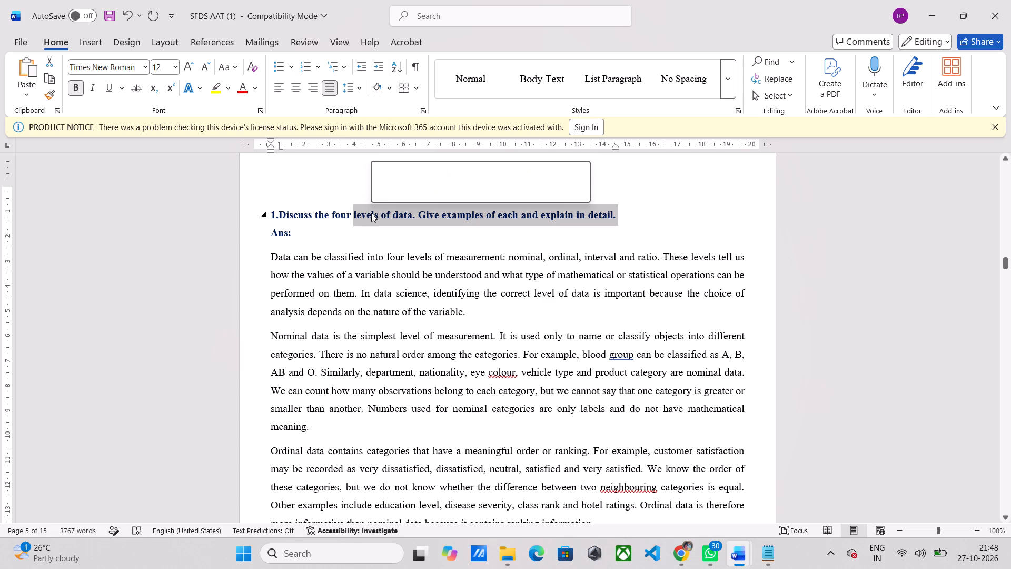
key("BackSpace")
key("BackSpace")
key("BackSpace")
key("BackSpace")
key("BackSpace")
key("BackSpace")
key("BackSpace")
key("BackSpace")
key("BackSpace")
key("BackSpace")
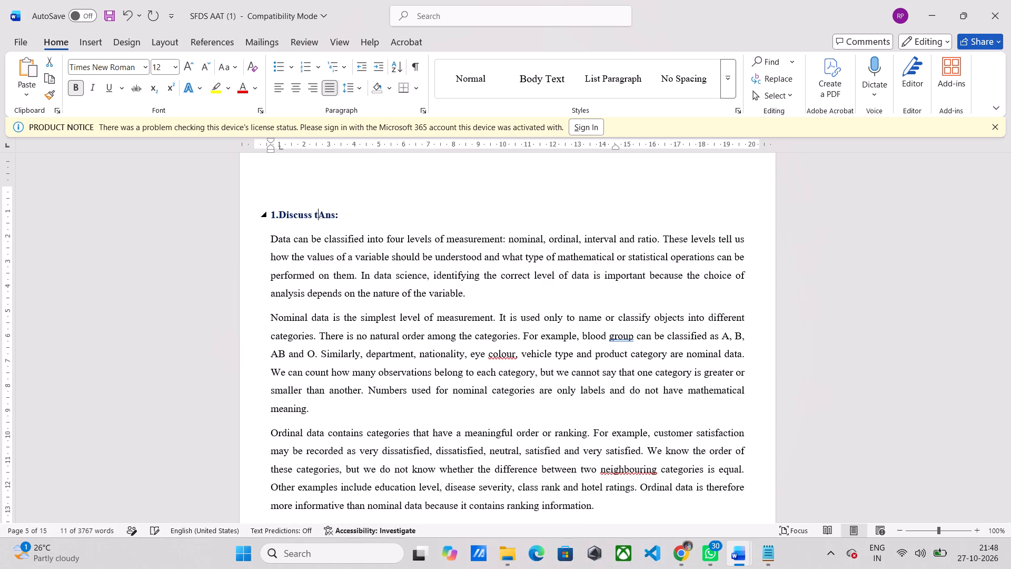
Replace the rest of question 1's text with the copied "What are some common Machine Learning problems that Unsupervised Learning can help with?", keeping "Ans:" on its own line.
key("BackSpace")
key("BackSpace")
key("BackSpace")
key("BackSpace")
key("BackSpace")
key("BackSpace")
key("BackSpace")
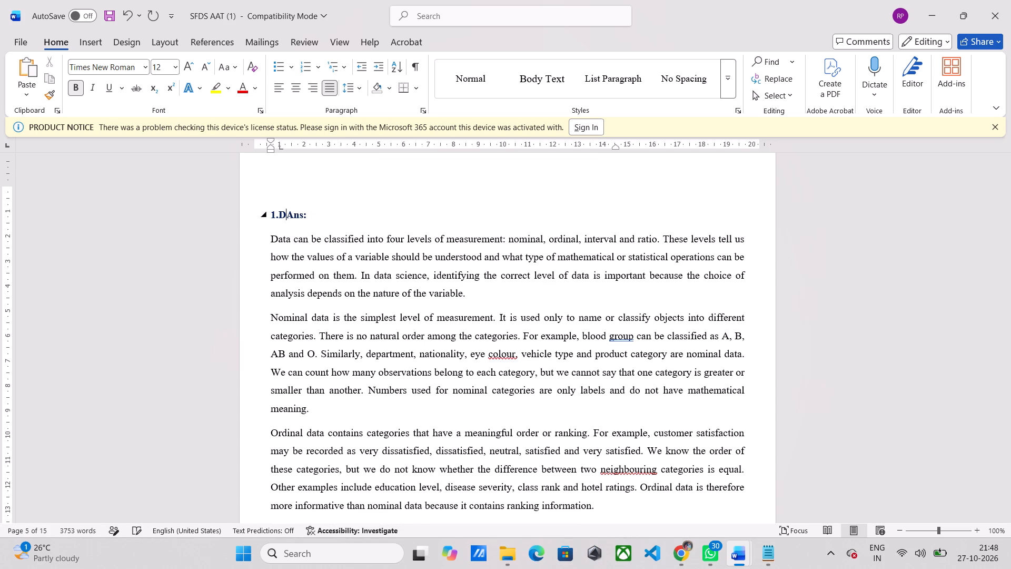
key("ctrl+v")
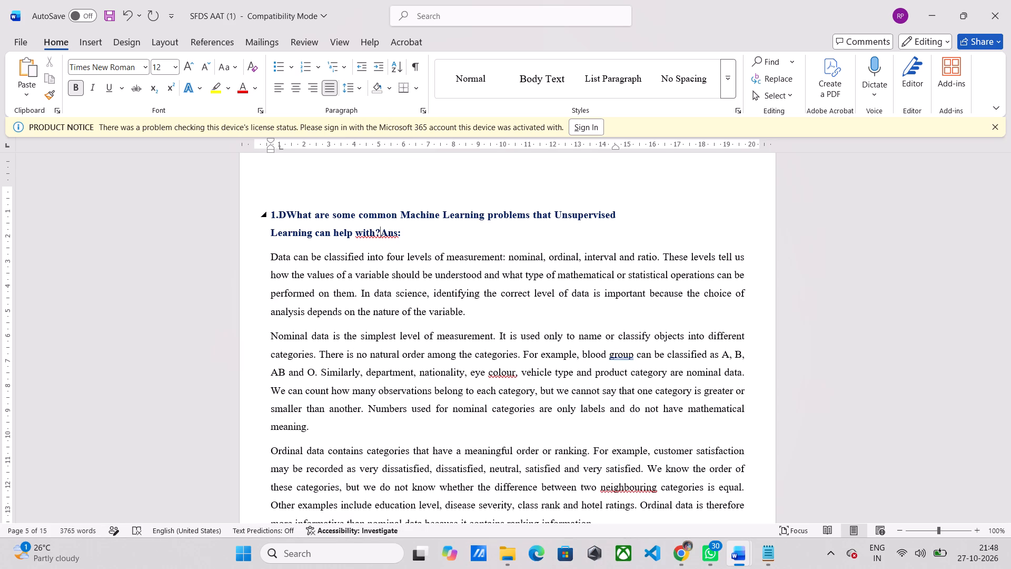
key("Return")
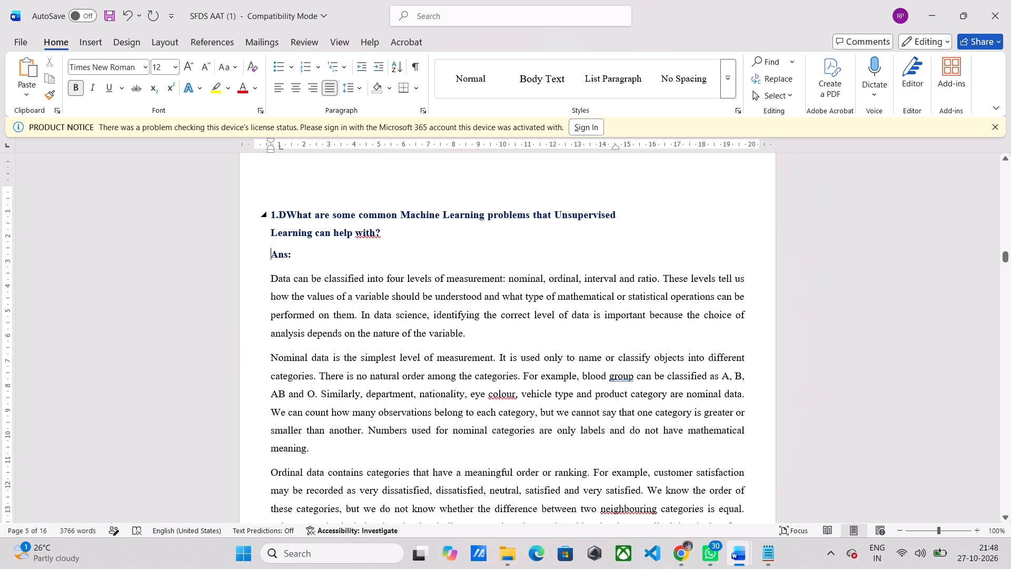
left_click(286, 215)
key("BackSpace")
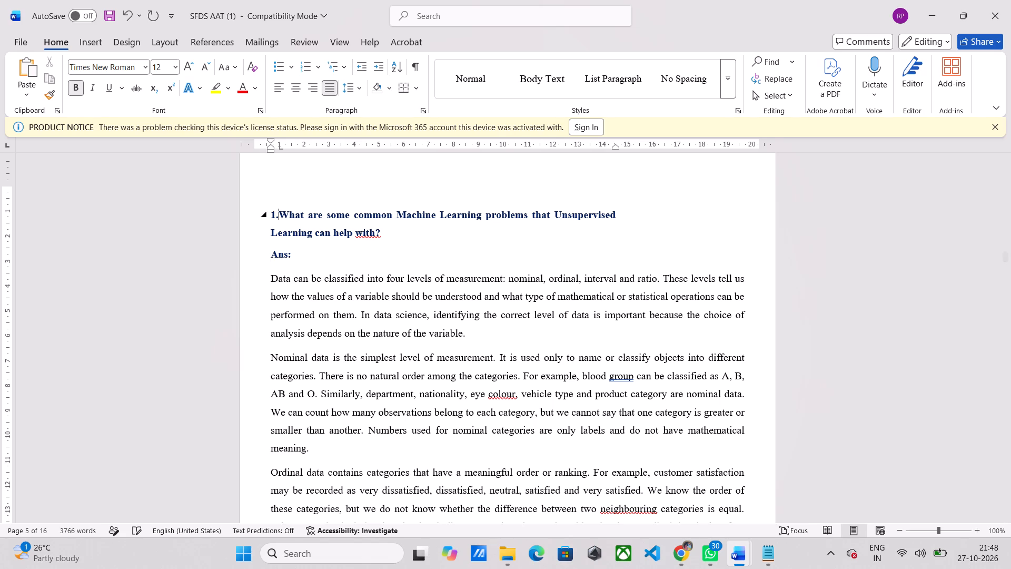
Break the question 1 heading after "Unsupervised" so that "Learning can help with?" starts on its own line without stretched word spacing.
left_click(430, 227)
left_click(511, 205)
left_click(621, 212)
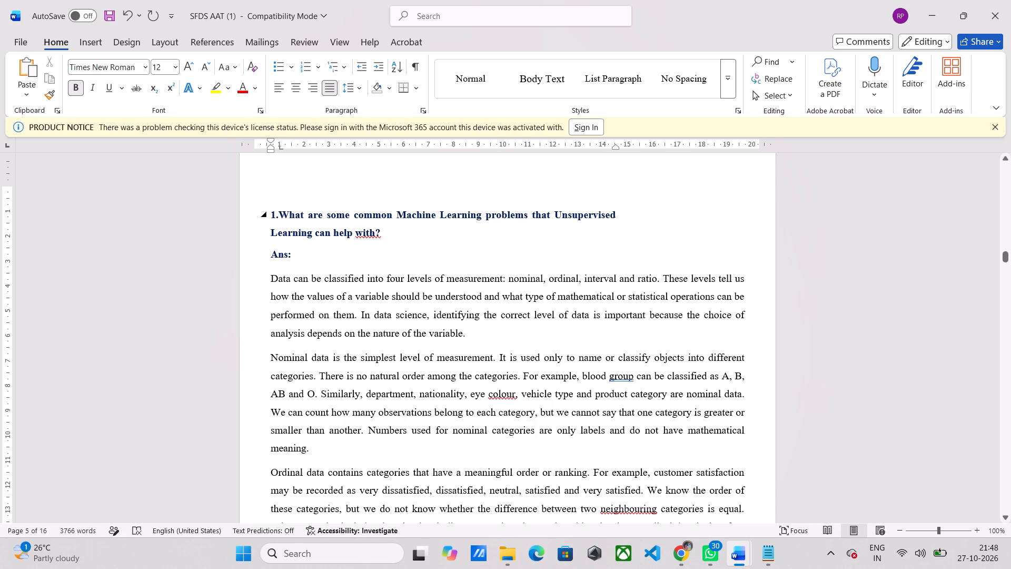
double_click(621, 212)
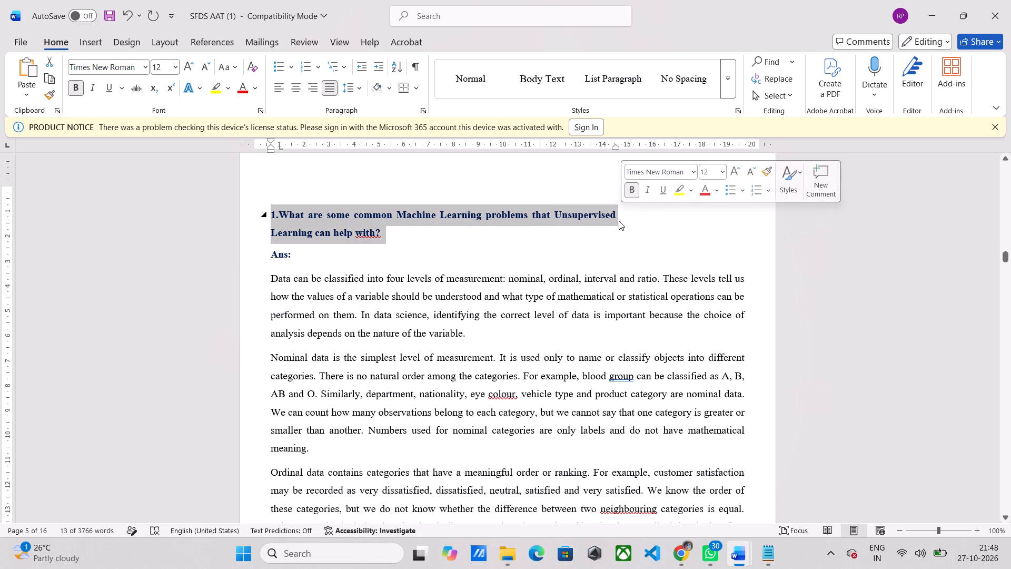
left_click(627, 221)
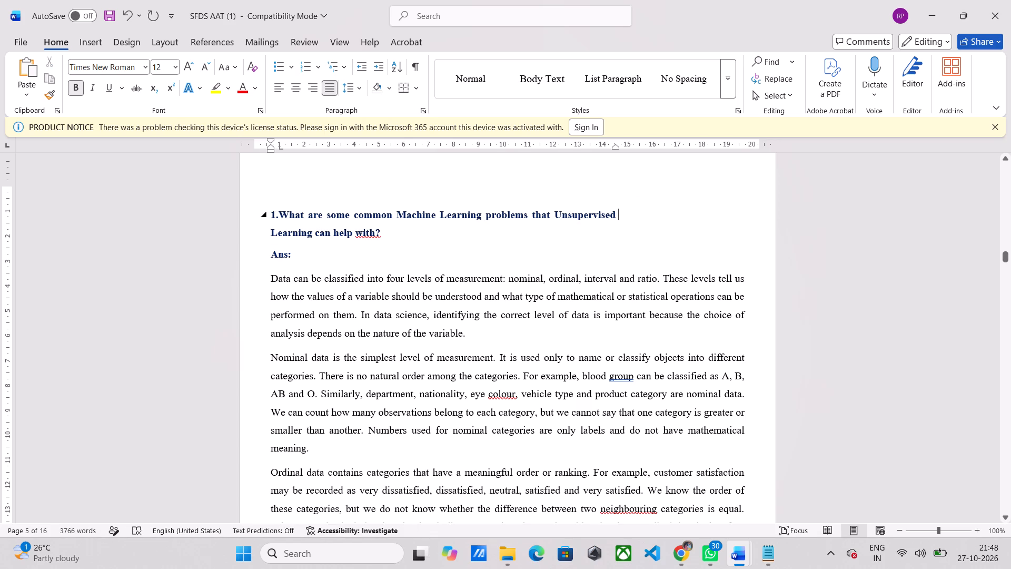
left_click(271, 238)
key("BackSpace")
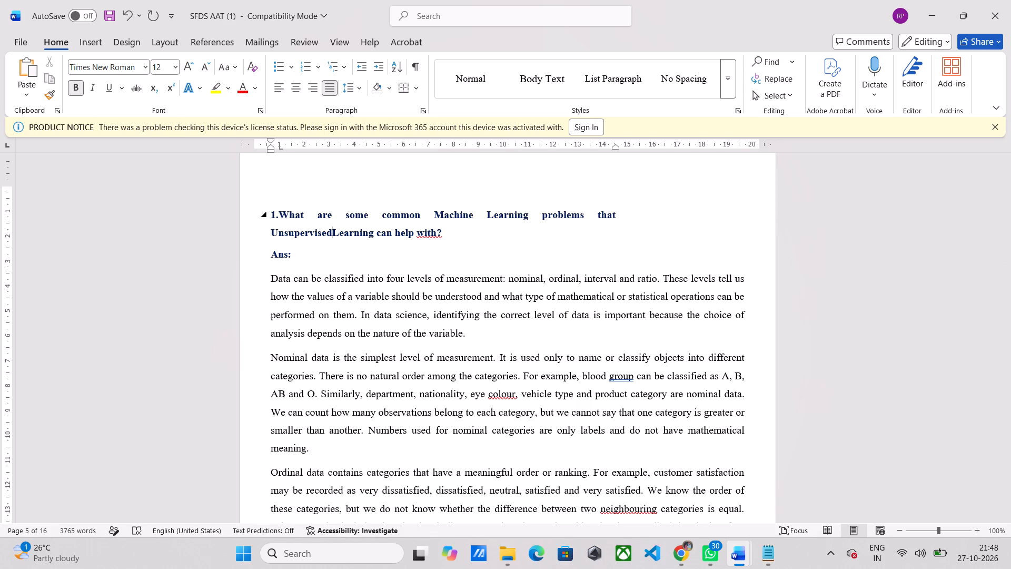
key("Return")
key("Return")
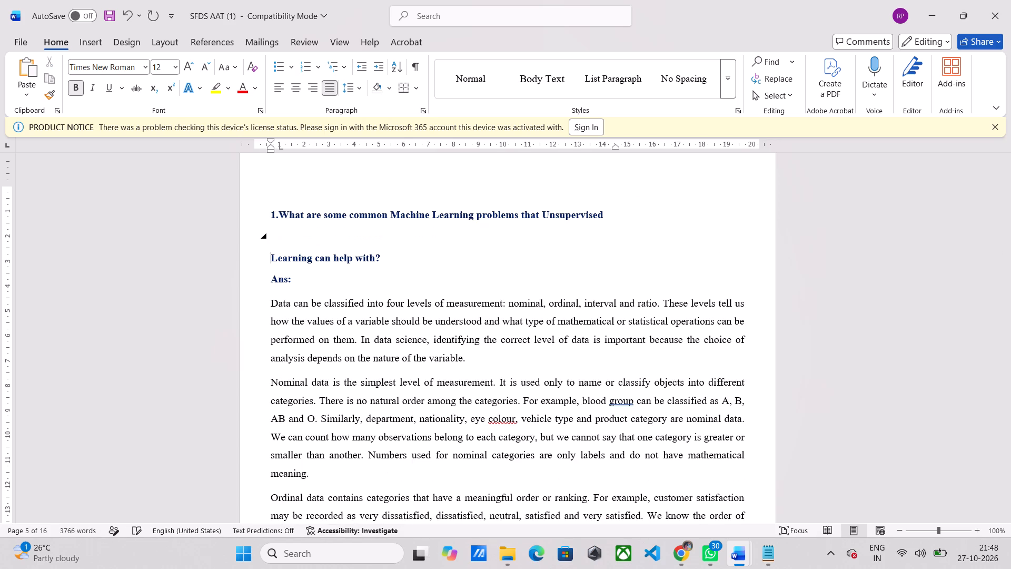
key("BackSpace")
key("BackSpace")
key("BackSpace")
key("BackSpace")
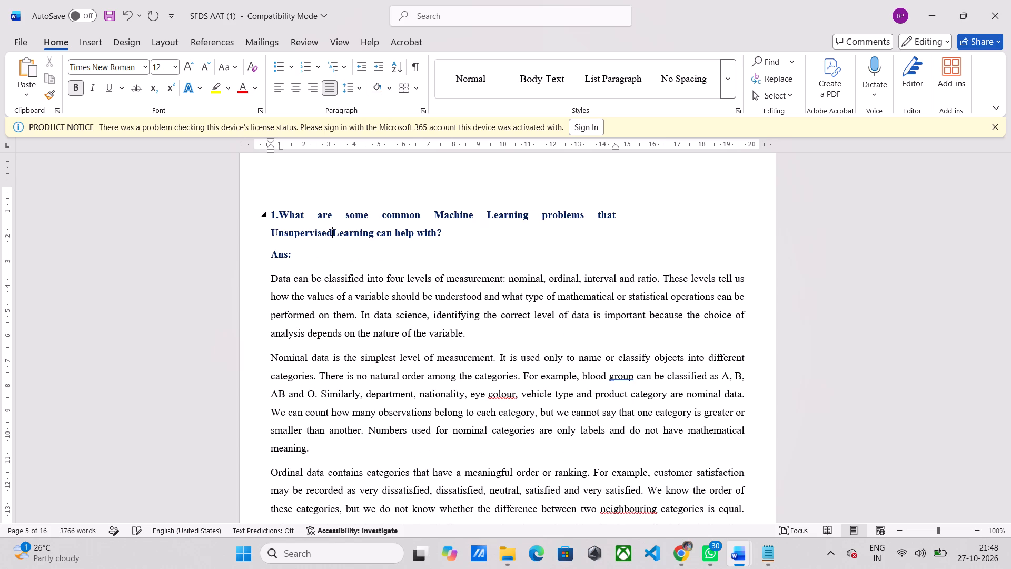
key("Return")
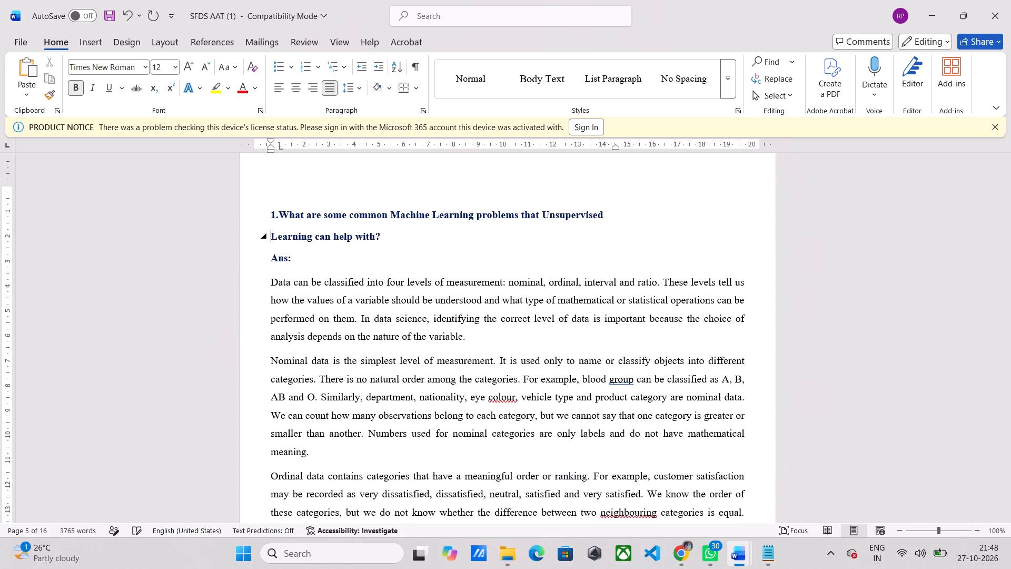
Left-align the two lines of the question 1 heading instead of justifying them.
left_click_drag(389, 238, 293, 220)
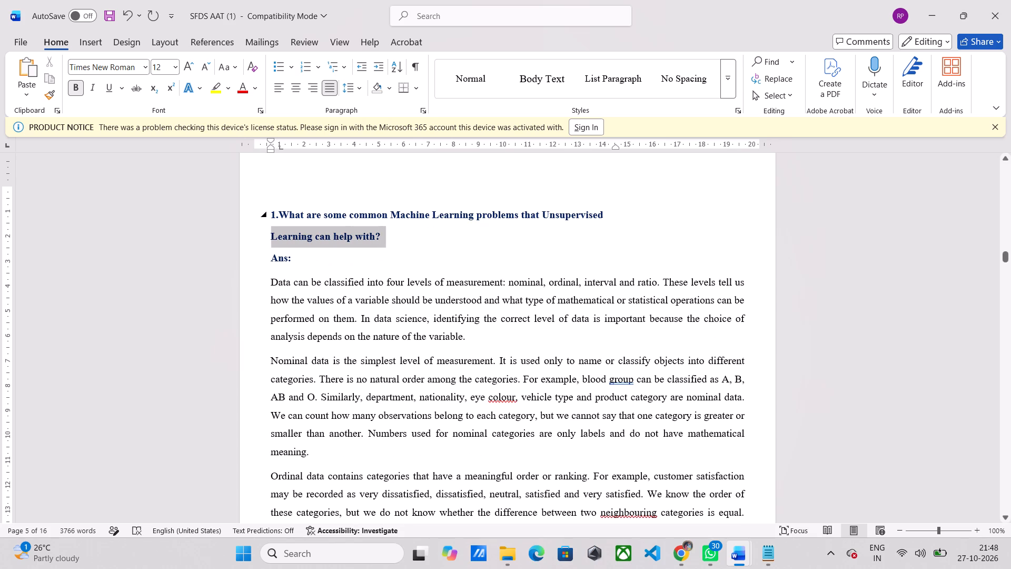
left_click_drag(293, 220, 280, 212)
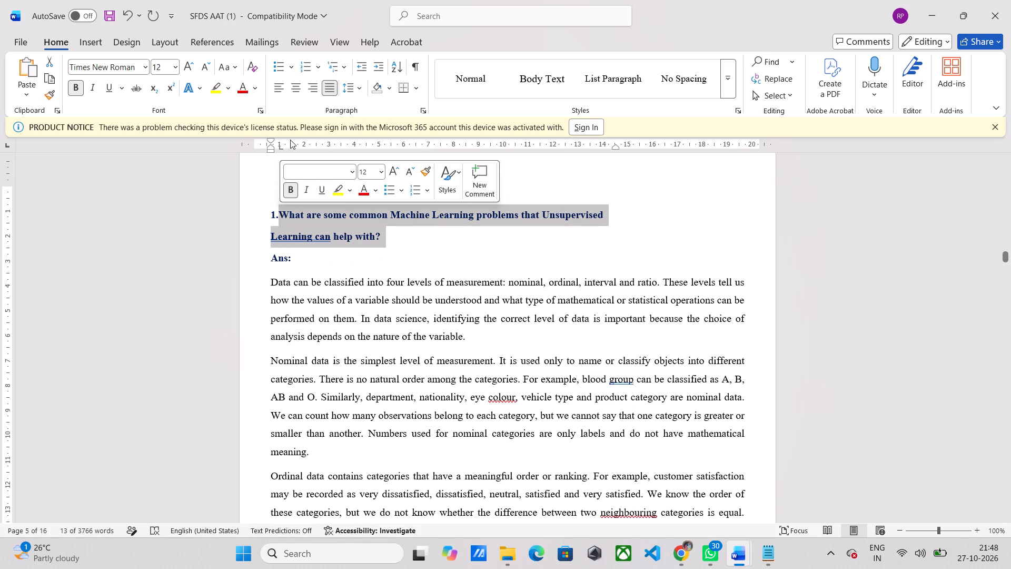
left_click(272, 87)
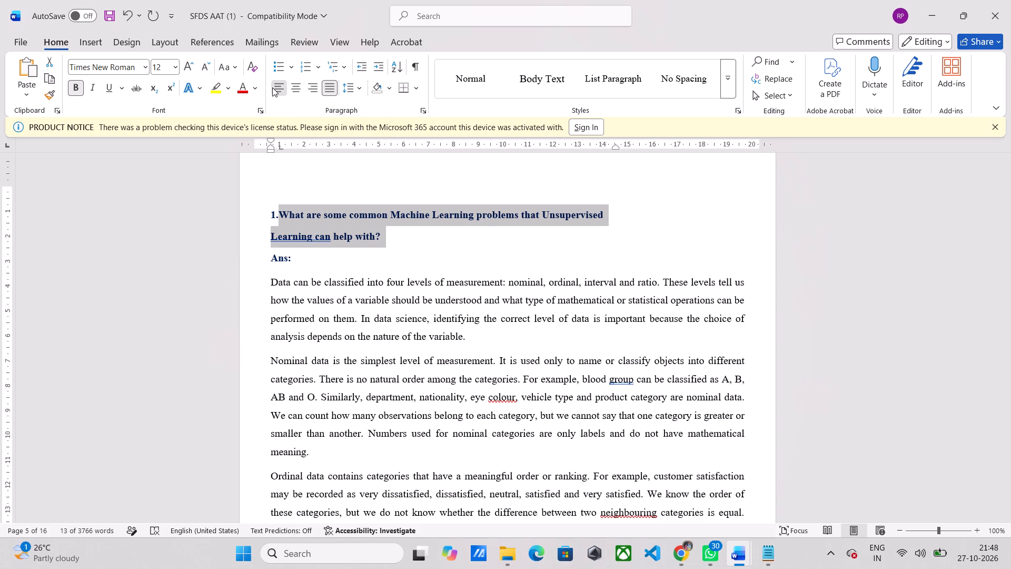
left_click(272, 87)
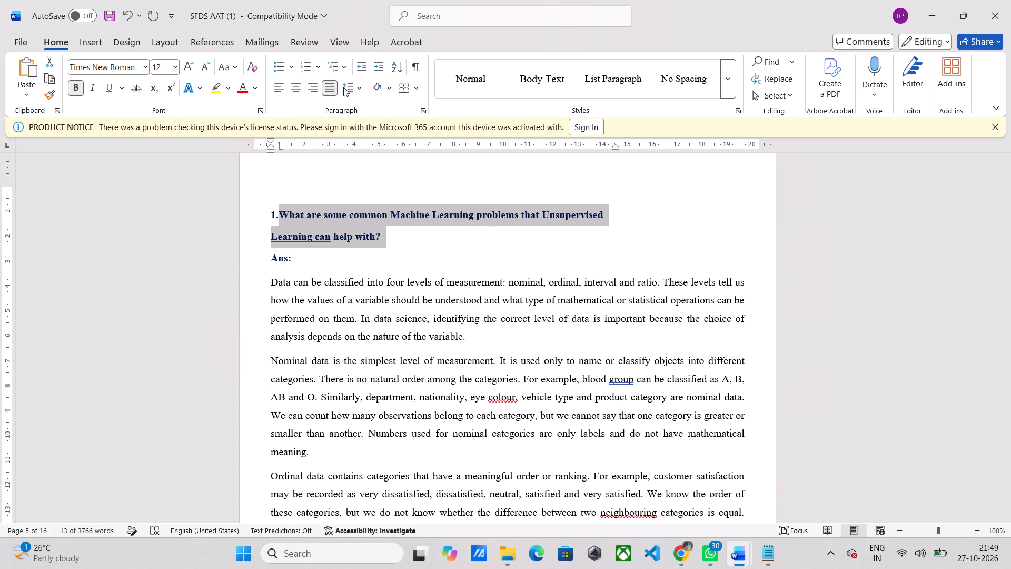
left_click(331, 87)
left_click(197, 254)
left_click(182, 338)
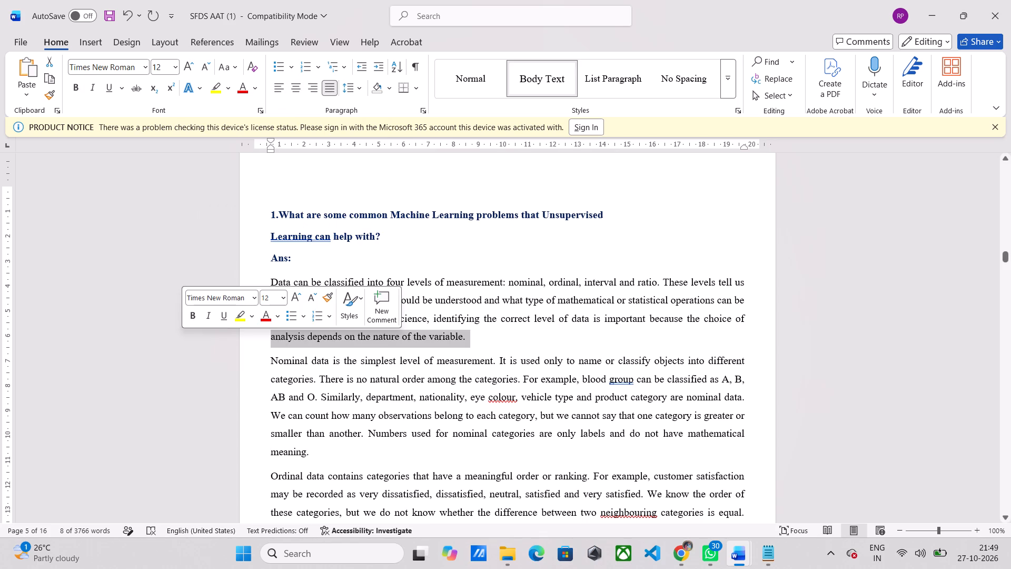
key("Escape")
key("Escape")
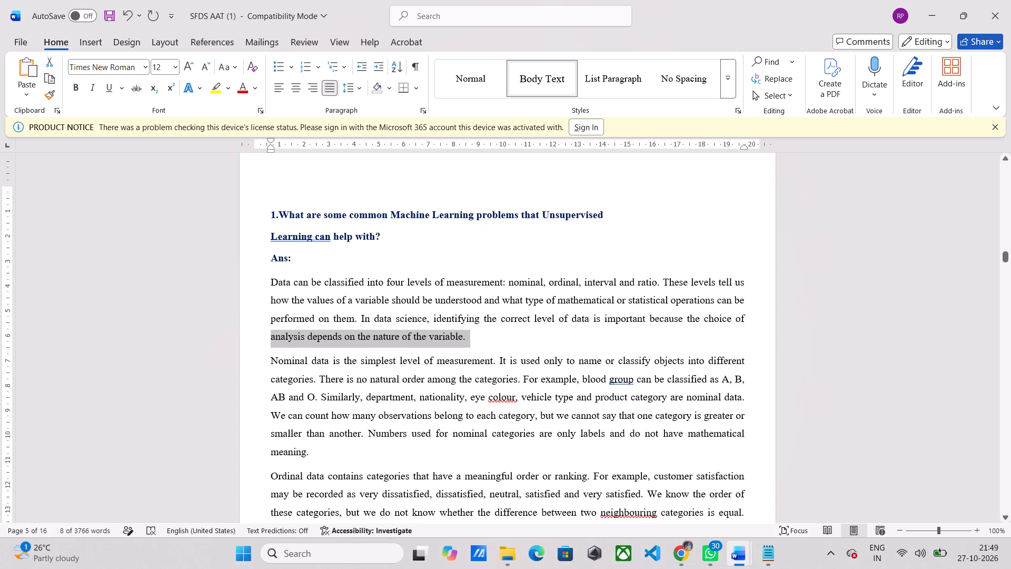
Examine how question 1 and its answer flow across pages 5 and 6.
scroll(805, 242, "down", 1)
left_click(805, 242)
scroll(745, 268, "up", 3)
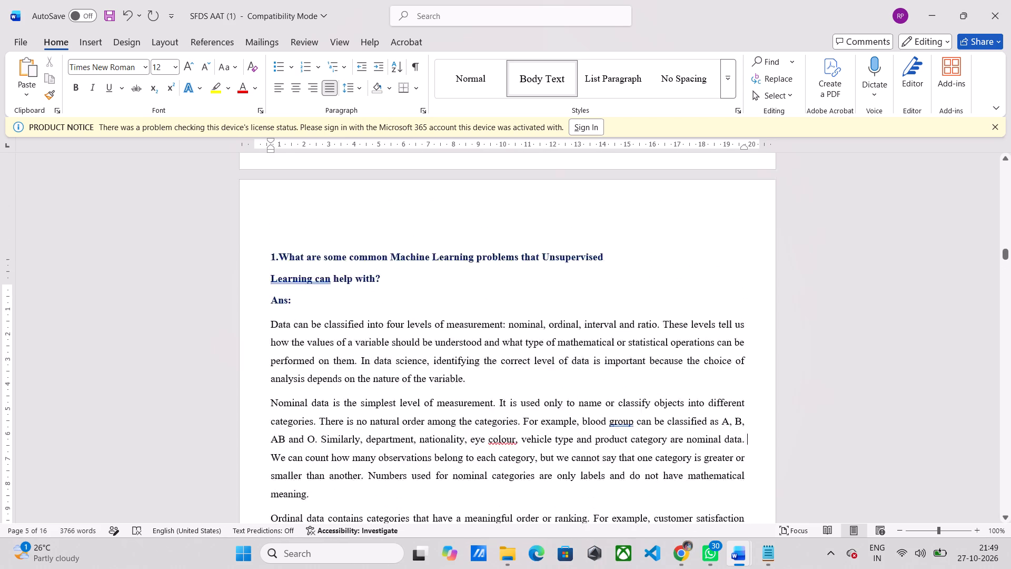
scroll(745, 268, "down", 1)
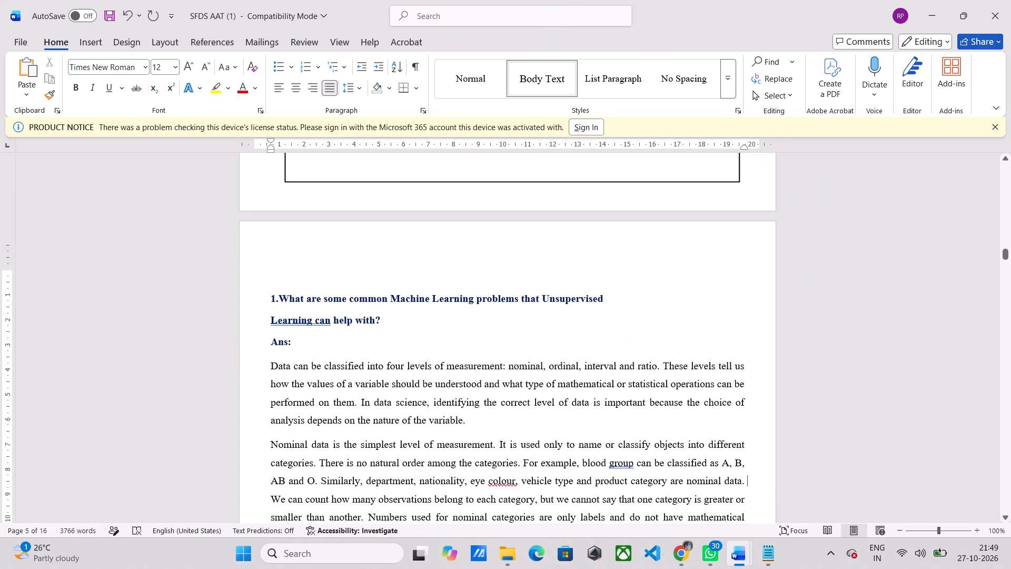
scroll(745, 268, "up", 1)
scroll(745, 268, "down", 7)
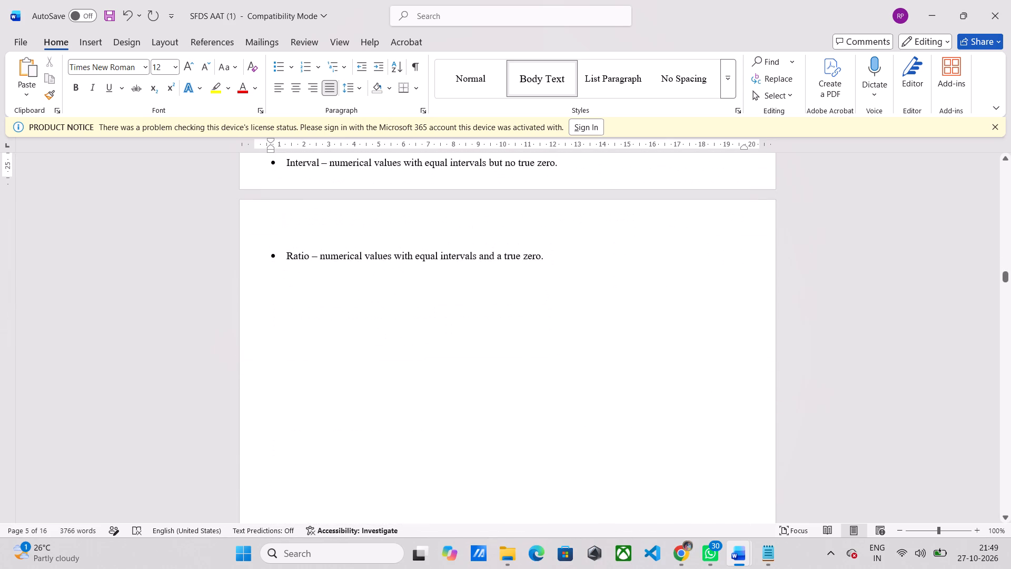
scroll(621, 335, "down", 3)
scroll(621, 335, "up", 2)
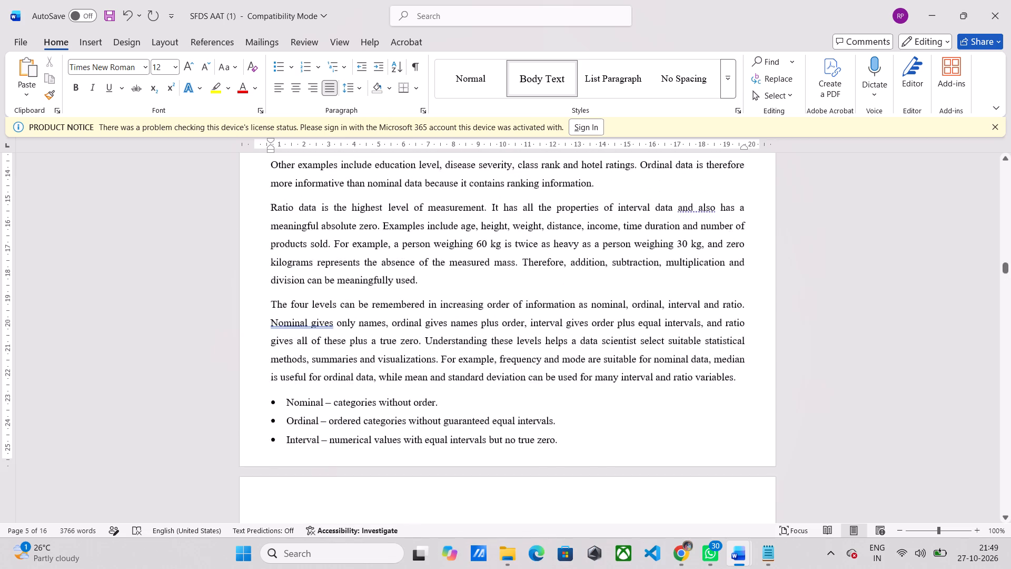
scroll(621, 335, "up", 1)
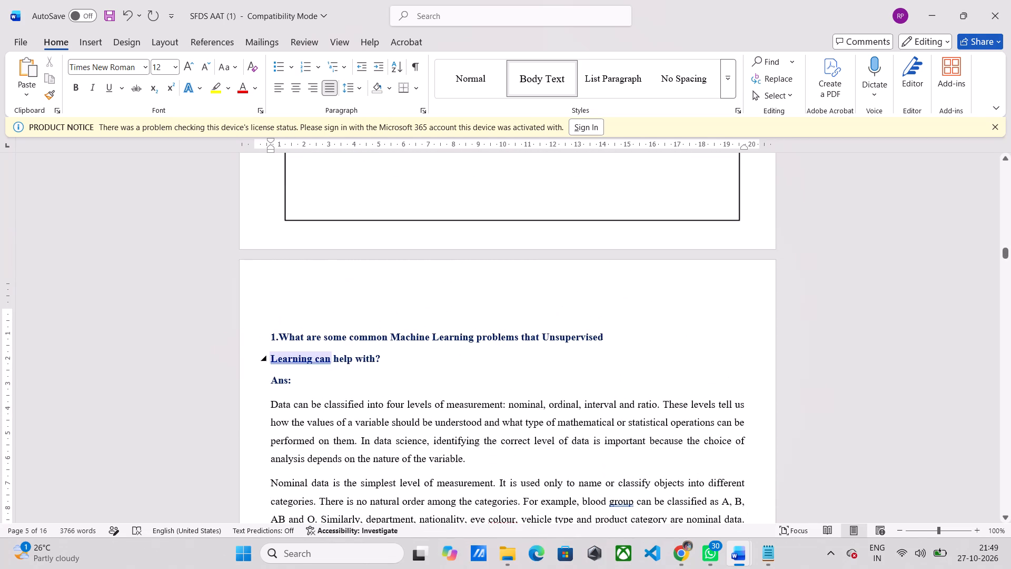
Remove the blank line above the question 1 heading on page 5, keeping its first line indented in line with "Learning can help with?".
left_click(275, 339)
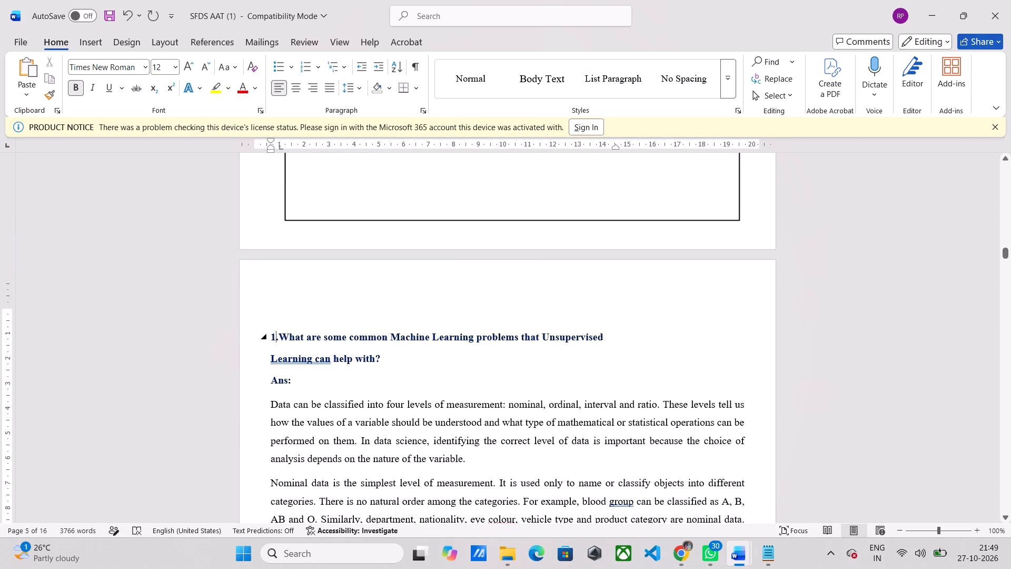
key("Left")
key("BackSpace")
key("BackSpace")
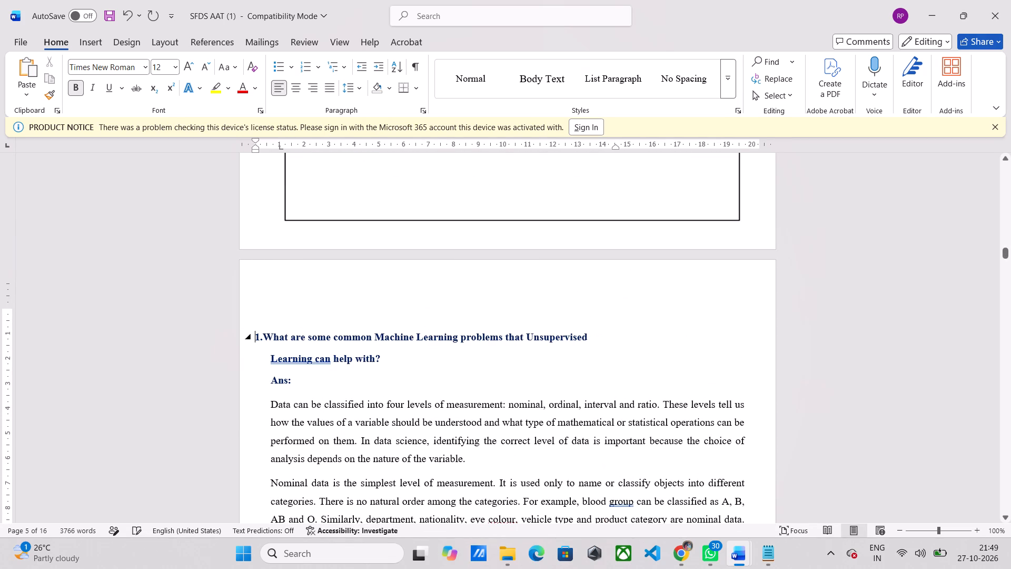
key("BackSpace")
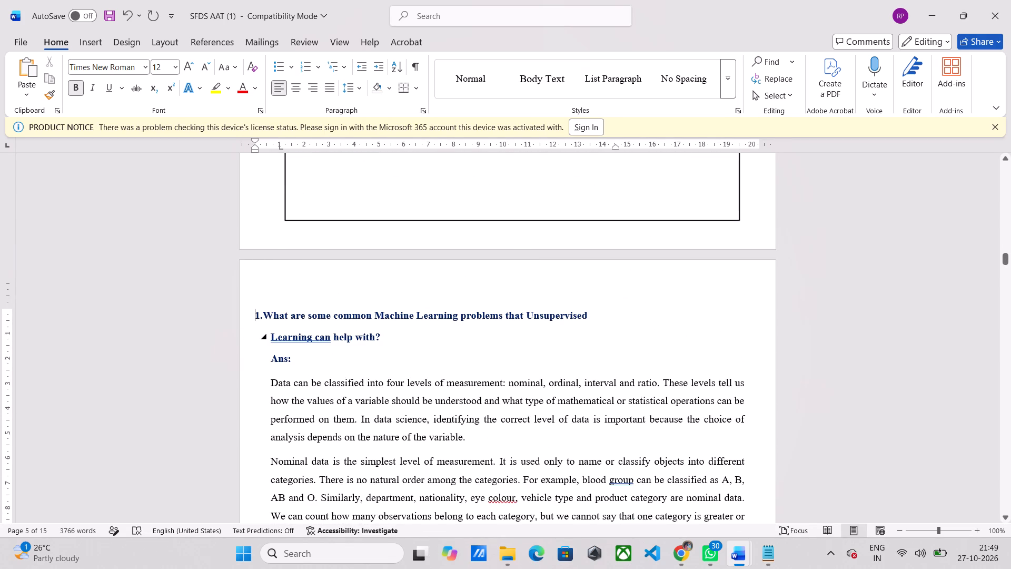
key("BackSpace")
key("Return")
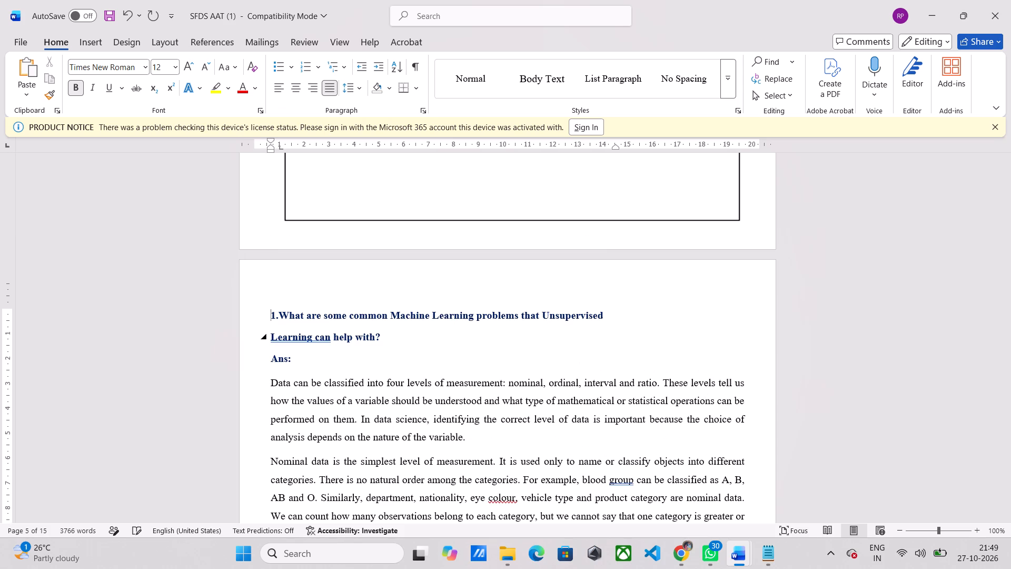
key("space")
key("BackSpace")
Open the page 6 header for editing and place the cursor at the end of the question 2 heading, "Give the characteristics of Ordinal Data.".
scroll(151, 404, "down", 6)
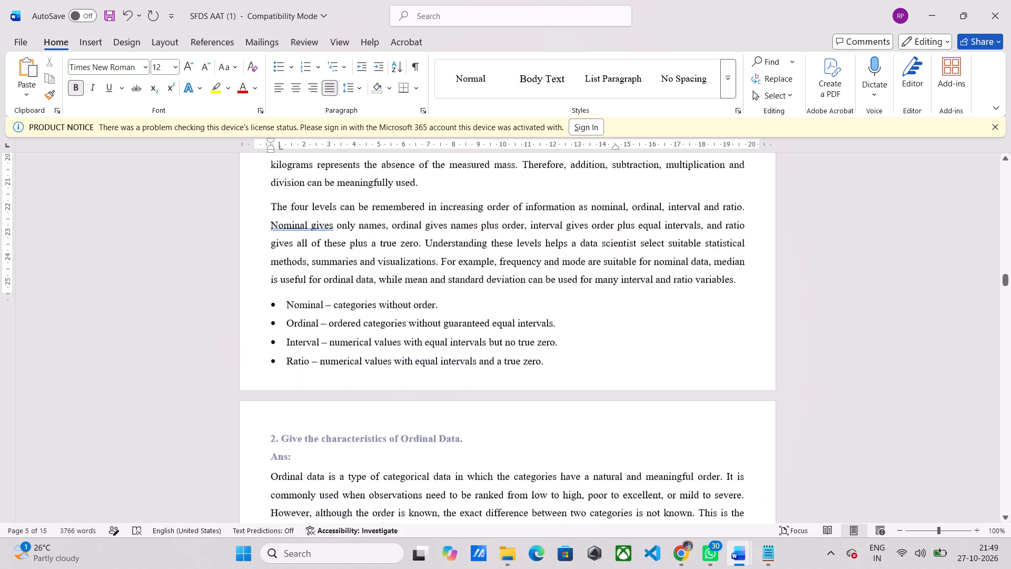
left_click(342, 324)
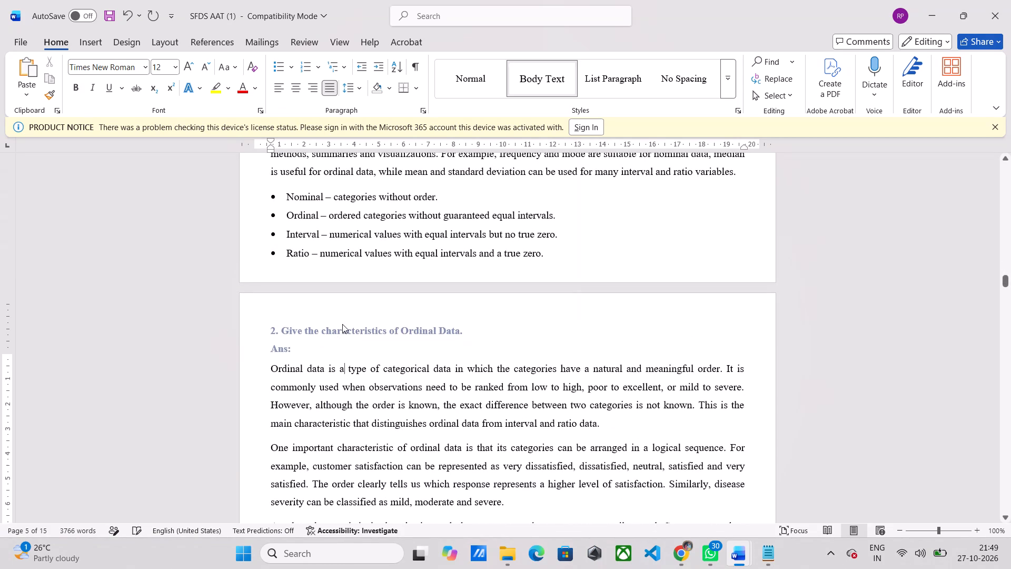
double_click(342, 324)
double_click(397, 335)
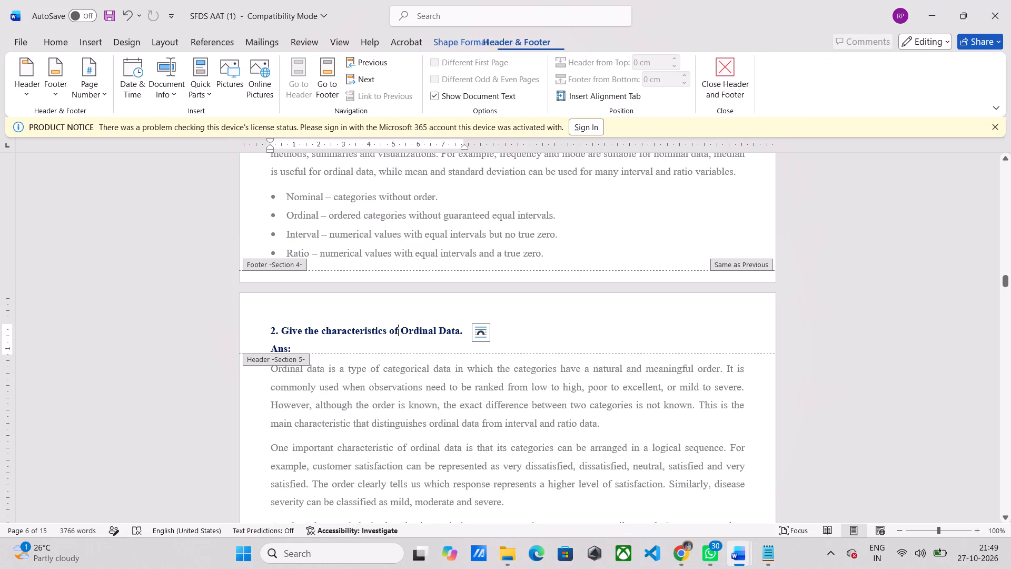
left_click(459, 332)
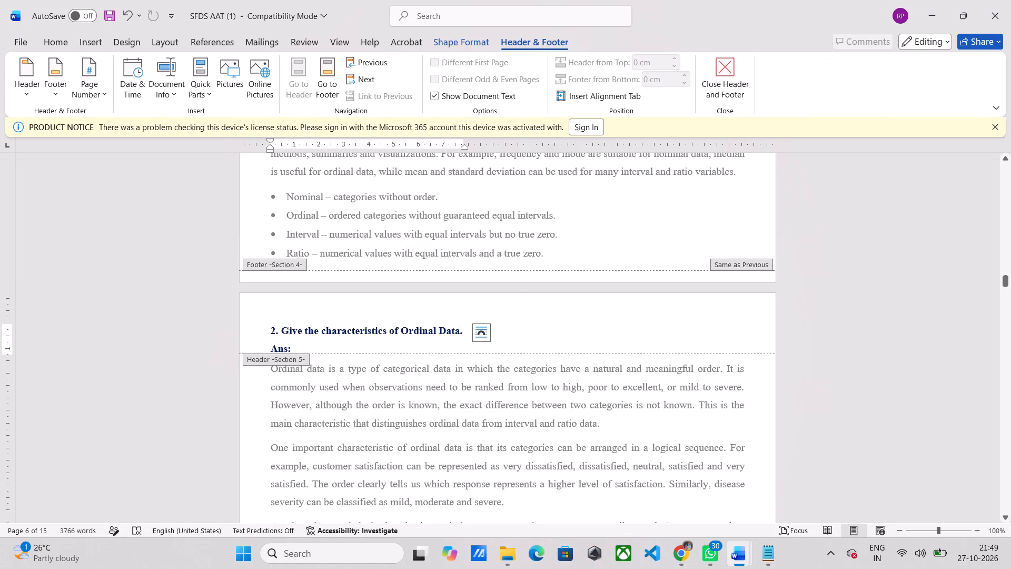
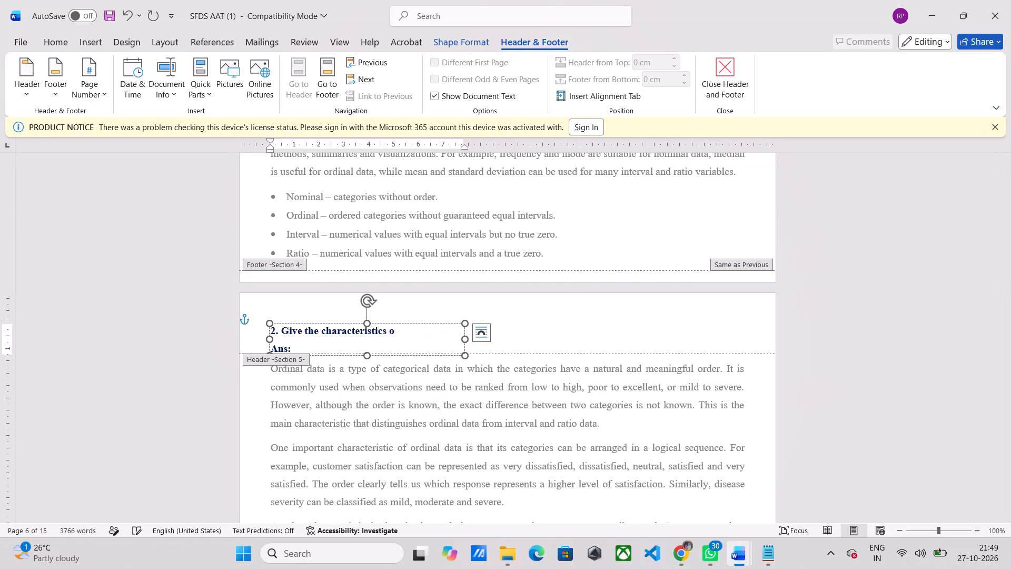
Replace the question 2 heading text with the copied question "What are the exploration tips for qualitative data.".
key("BackSpace")
key("BackSpace")
key("BackSpace")
key("BackSpace")
key("BackSpace")
key("BackSpace")
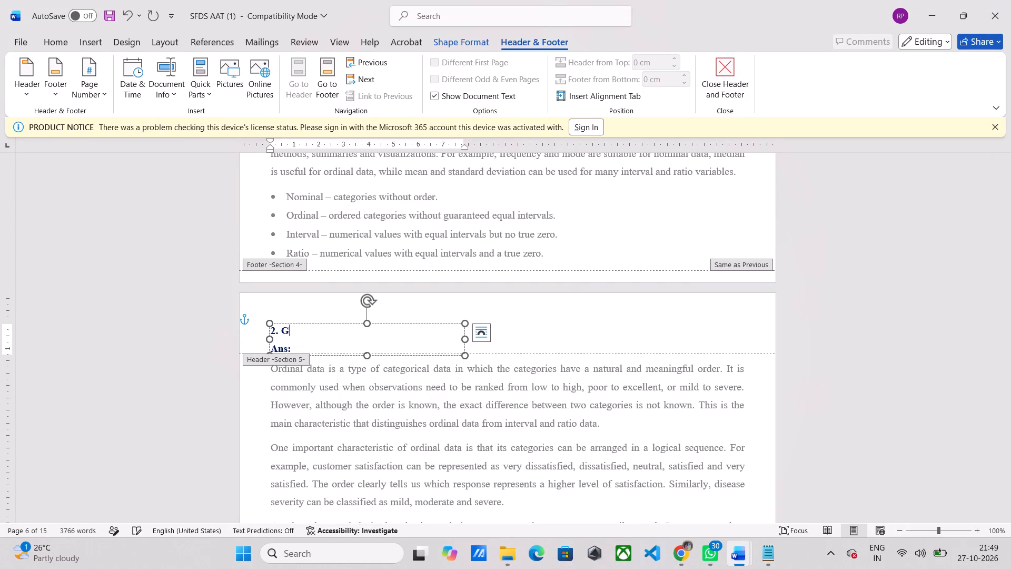
key("ctrl+v")
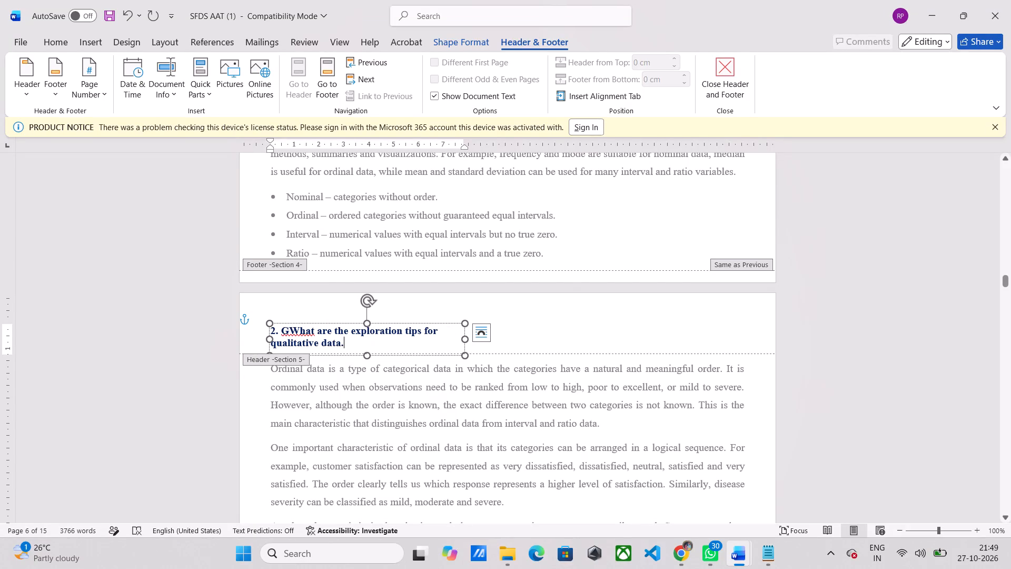
Widen the question 2 heading's text box to about 11 cm so the question fits on one line above "Ans:".
left_click_drag(463, 338, 526, 335)
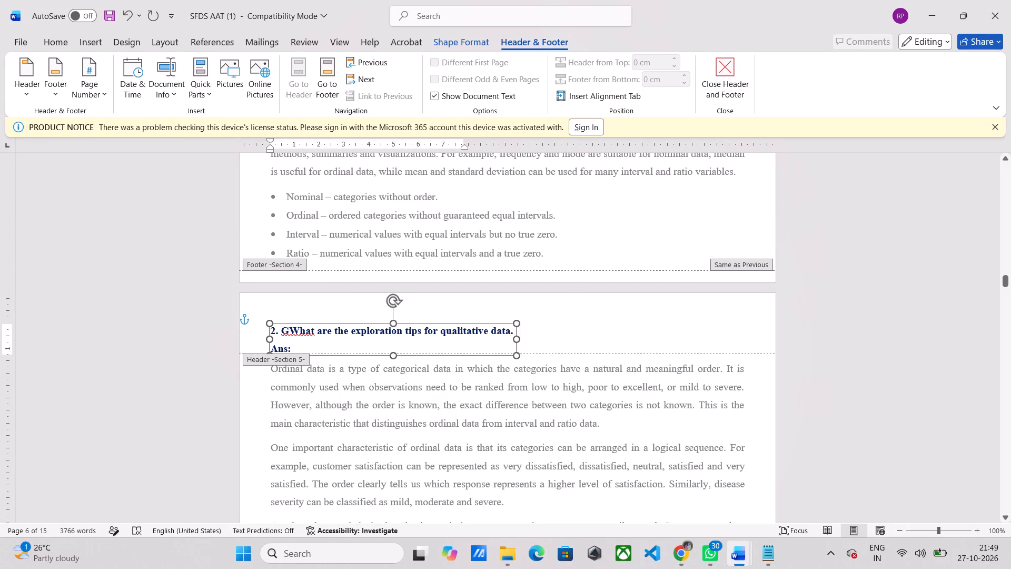
left_click_drag(526, 335, 541, 333)
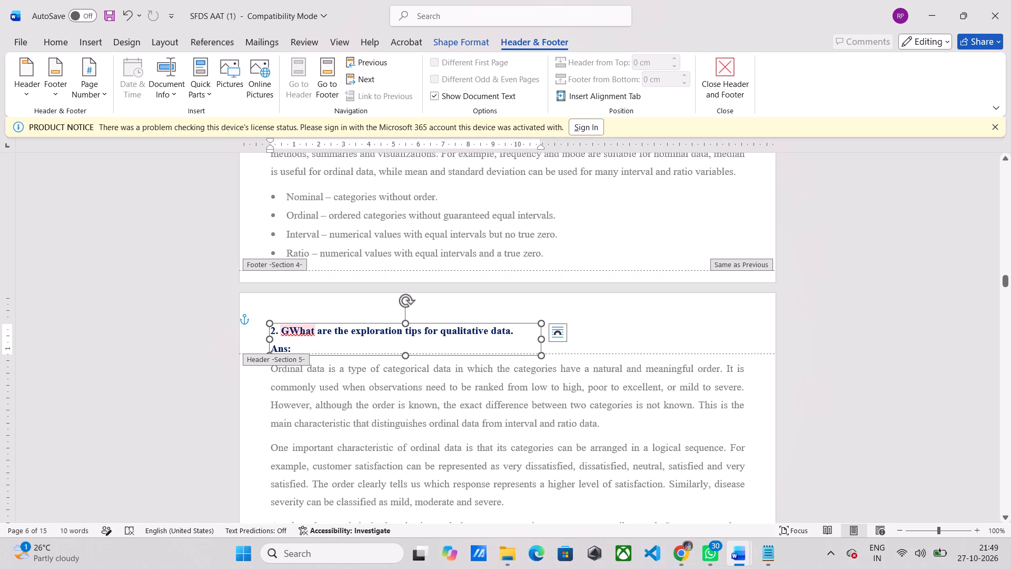
Delete the stray "G" before "What" in the question 2 heading and leave header editing.
left_click(289, 330)
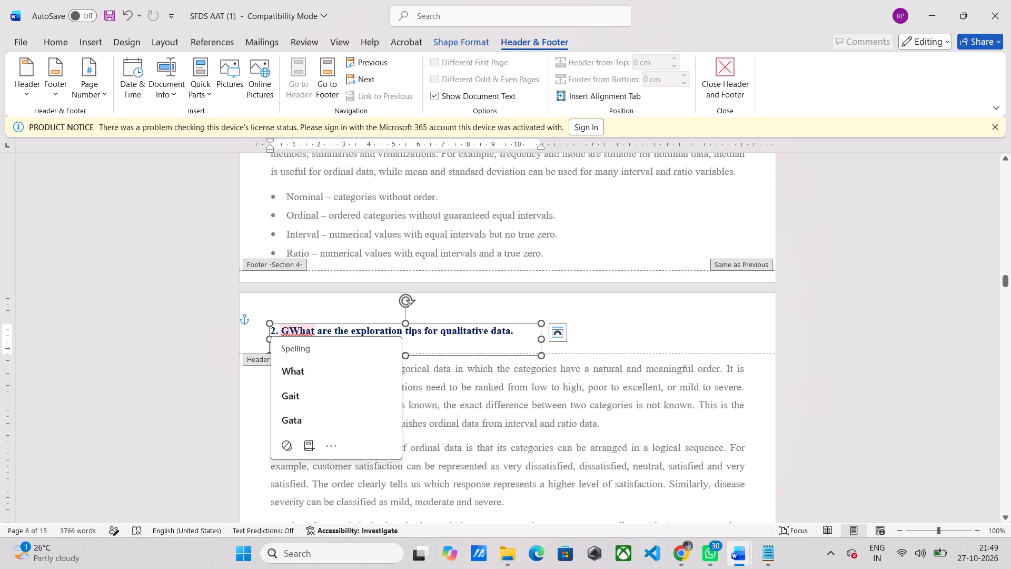
key("BackSpace")
left_click(157, 399)
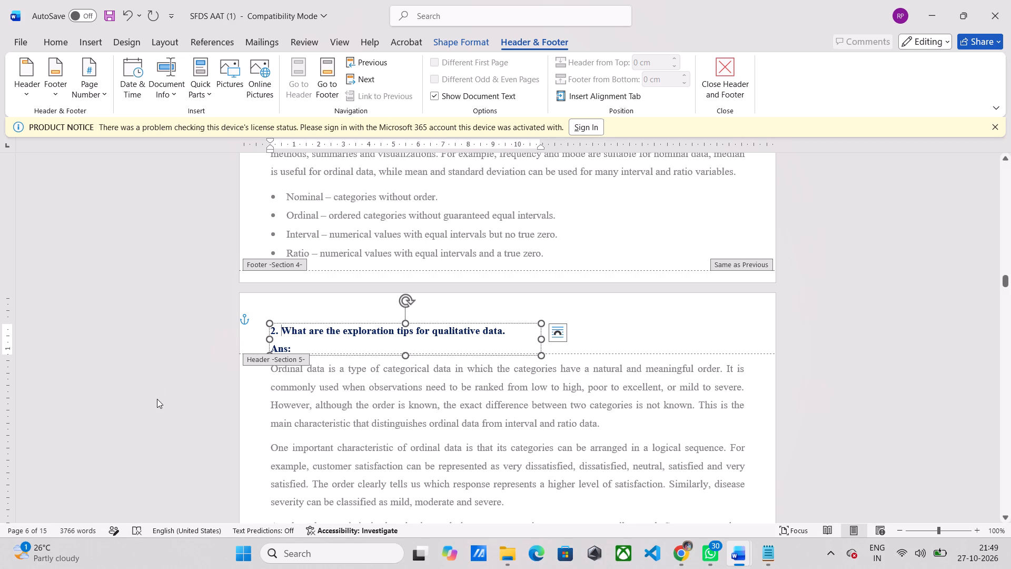
key("Escape")
left_click(314, 437)
key("Escape")
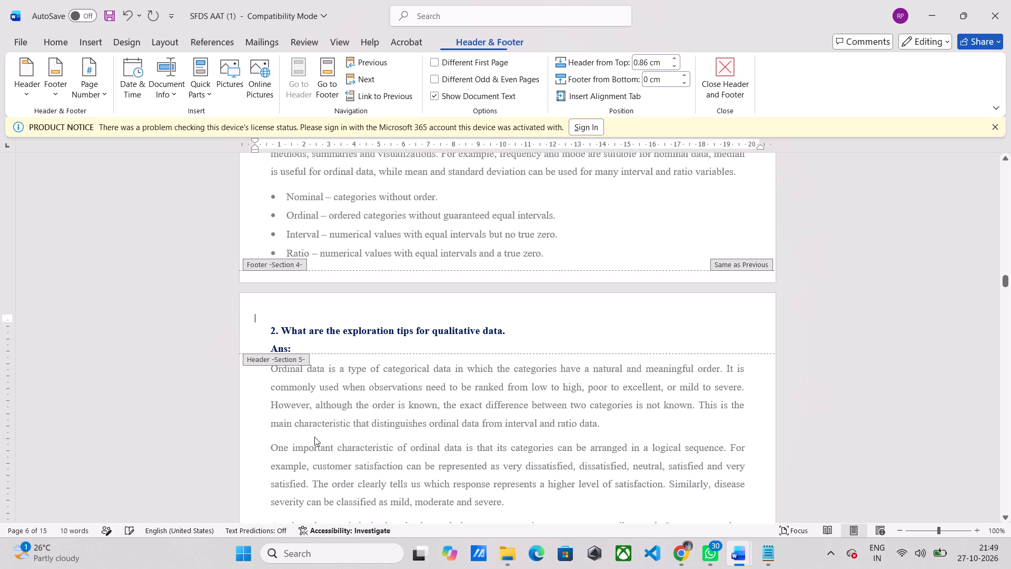
left_click(189, 423)
key("Escape")
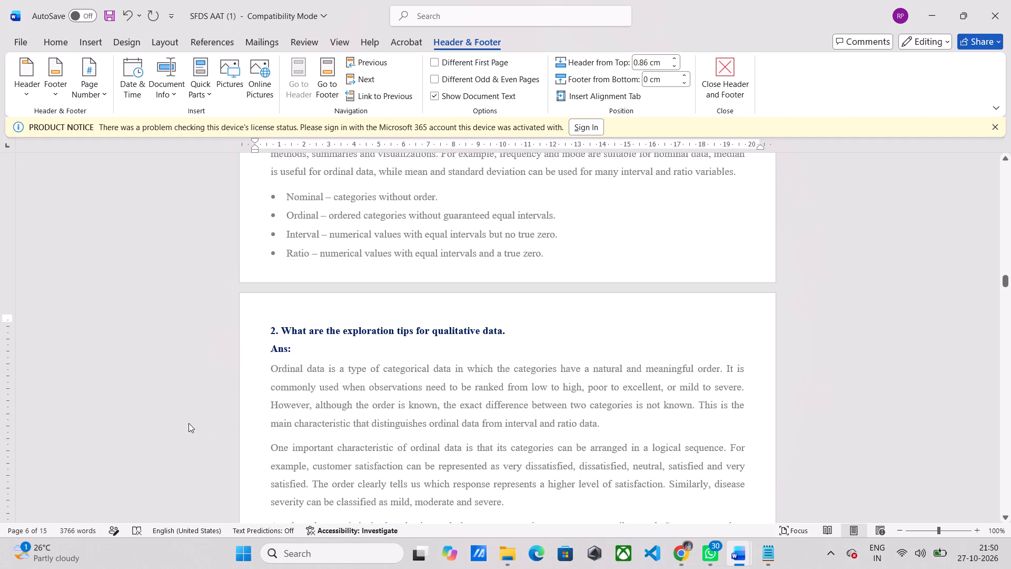
Look through the rest of the question 2 answer and on to the question 3 heading on the following page.
scroll(189, 423, "down", 3)
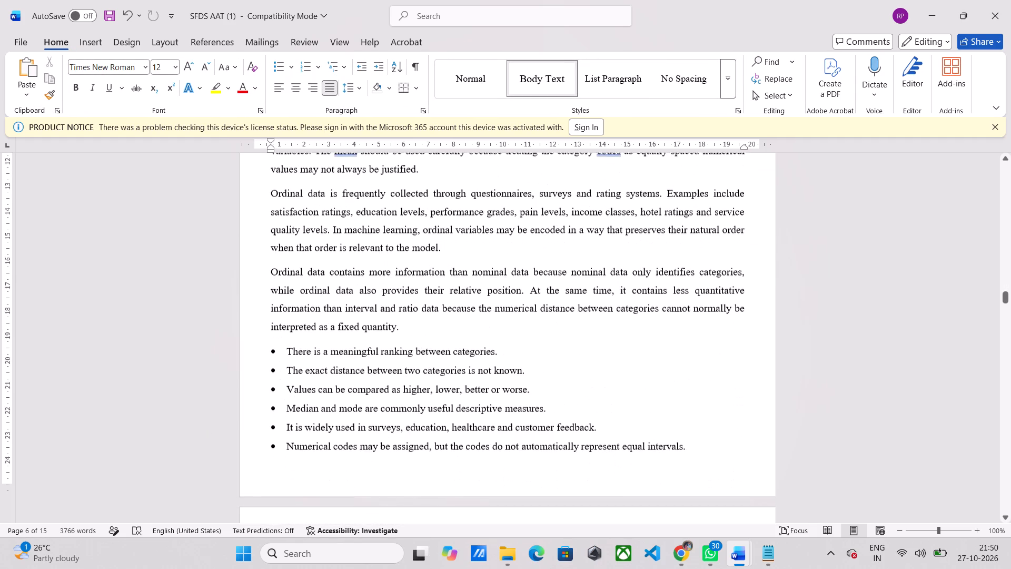
scroll(189, 423, "down", 2)
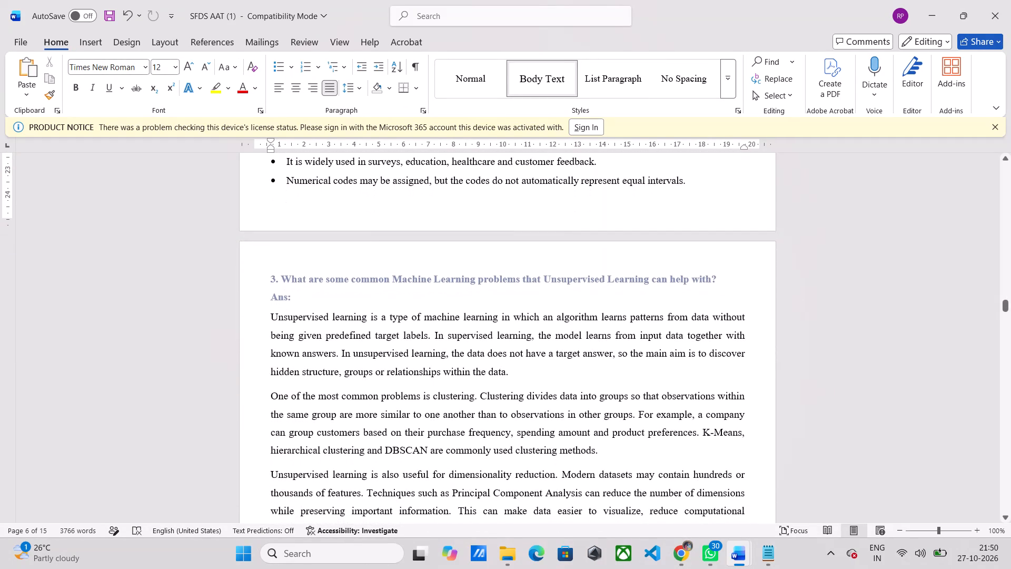
scroll(189, 423, "down", 1)
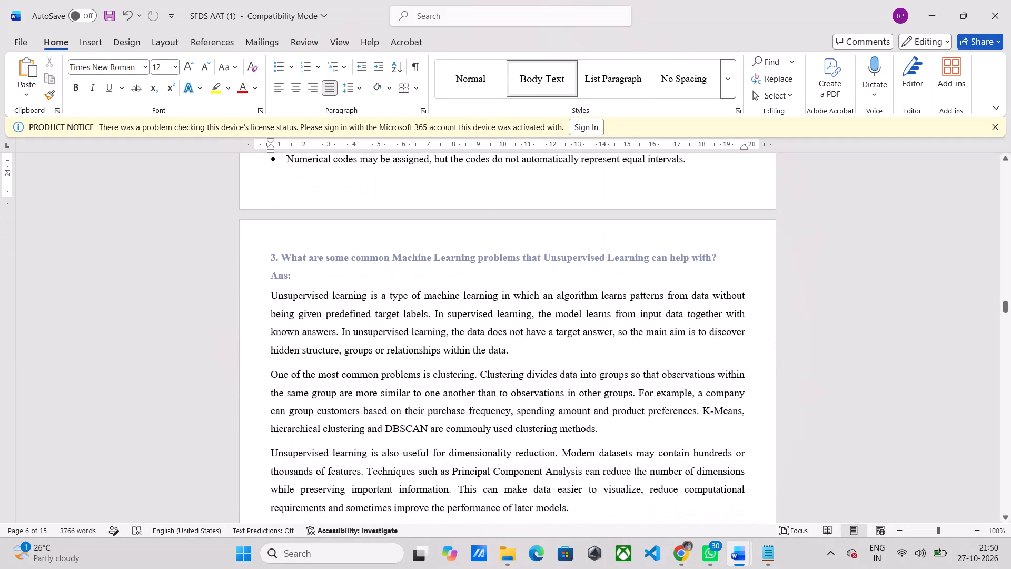
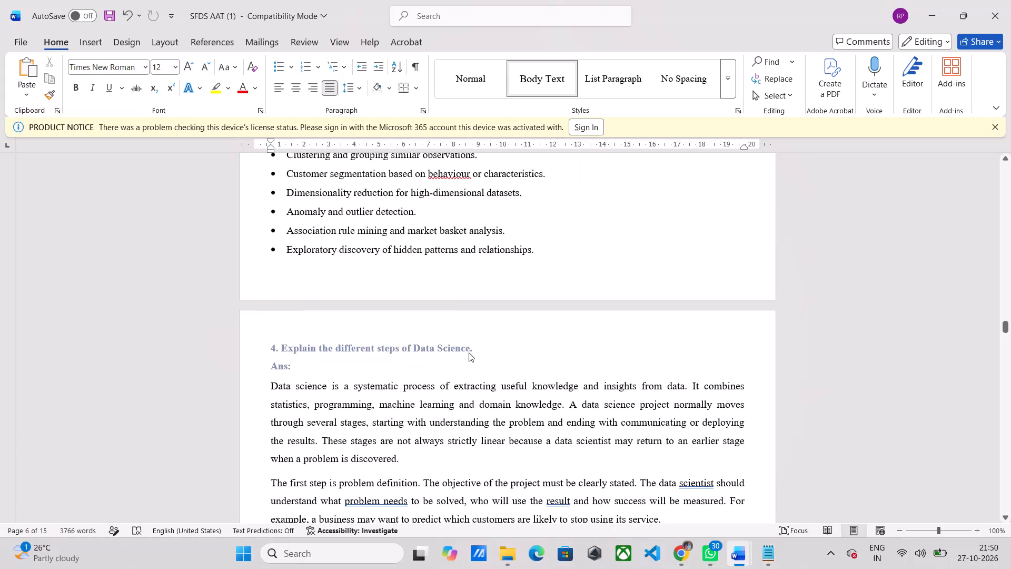
Replace the question 4 heading text after the number with the copied question "Give an example of quantitative and qualitative data?".
triple_click(468, 348)
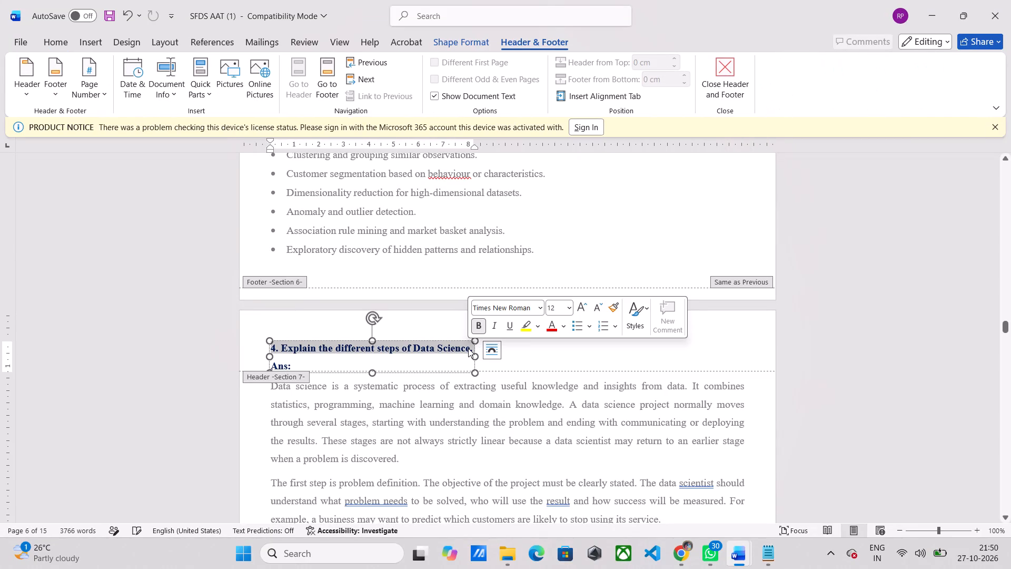
left_click(468, 348)
key("ctrl+a")
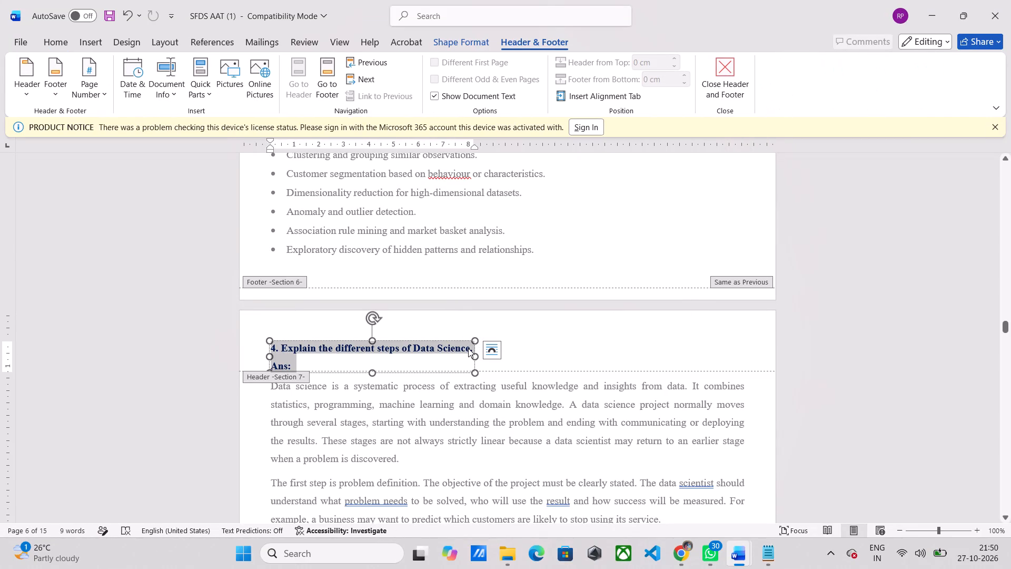
left_click(468, 348)
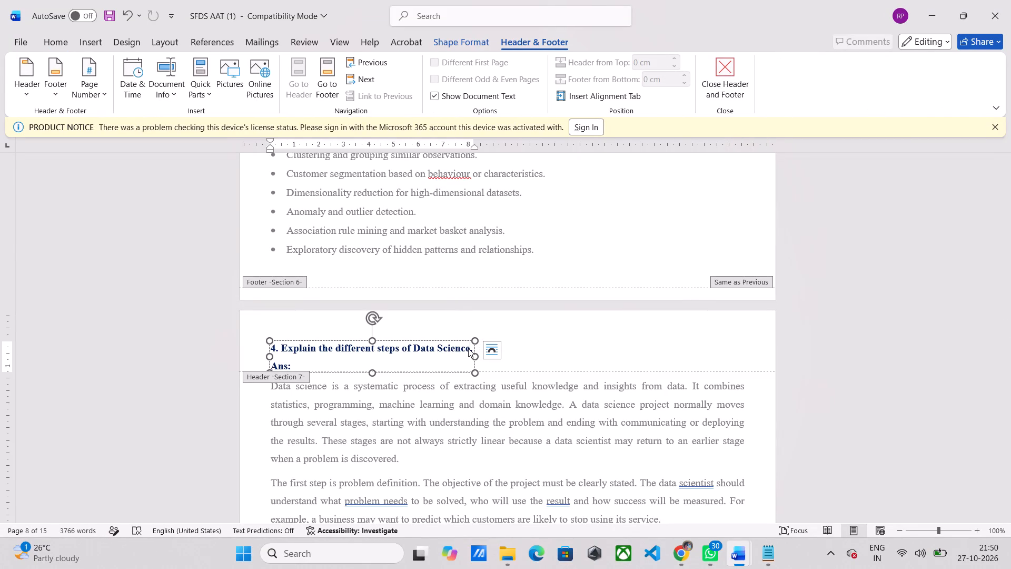
key("BackSpace")
key("BackSpace")
key("BackSpace")
key("BackSpace")
key("BackSpace")
key("BackSpace")
key("Right")
key("BackSpace")
key("BackSpace")
key("BackSpace")
key("BackSpace")
key("BackSpace")
key("BackSpace")
key("BackSpace")
key("BackSpace")
key("BackSpace")
key("BackSpace")
key("BackSpace")
key("BackSpace")
key("BackSpace")
key("BackSpace")
key("BackSpace")
key("BackSpace")
key("BackSpace")
key("BackSpace")
key("BackSpace")
key("BackSpace")
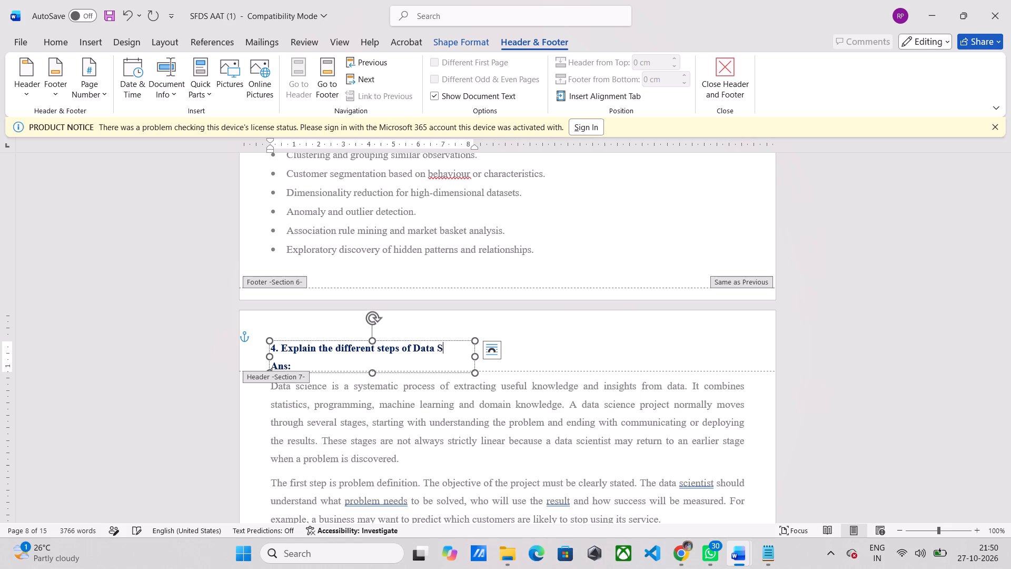
key("BackSpace")
key("BackSpace")
key("BackSpace")
key("BackSpace")
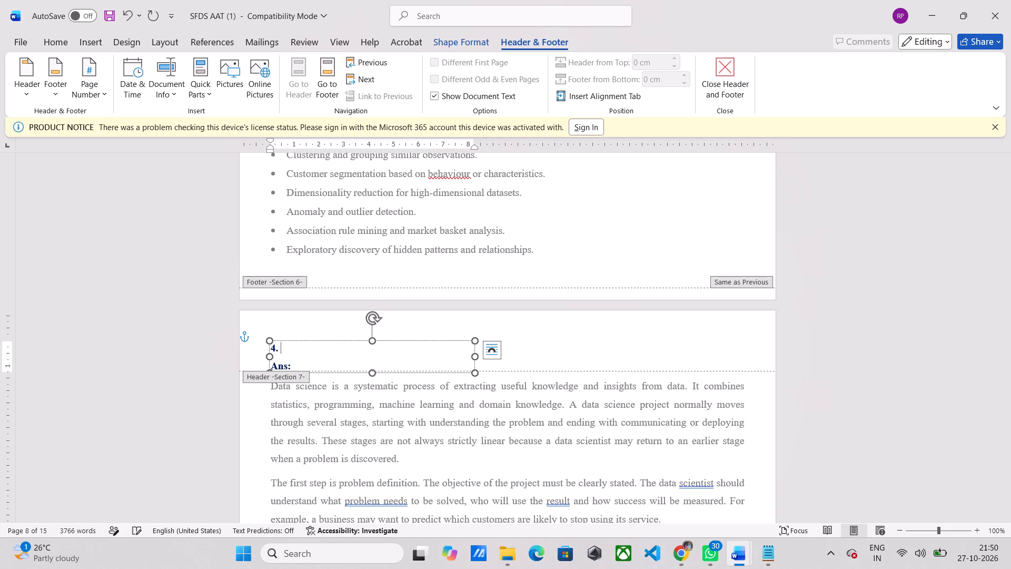
key("ctrl+v")
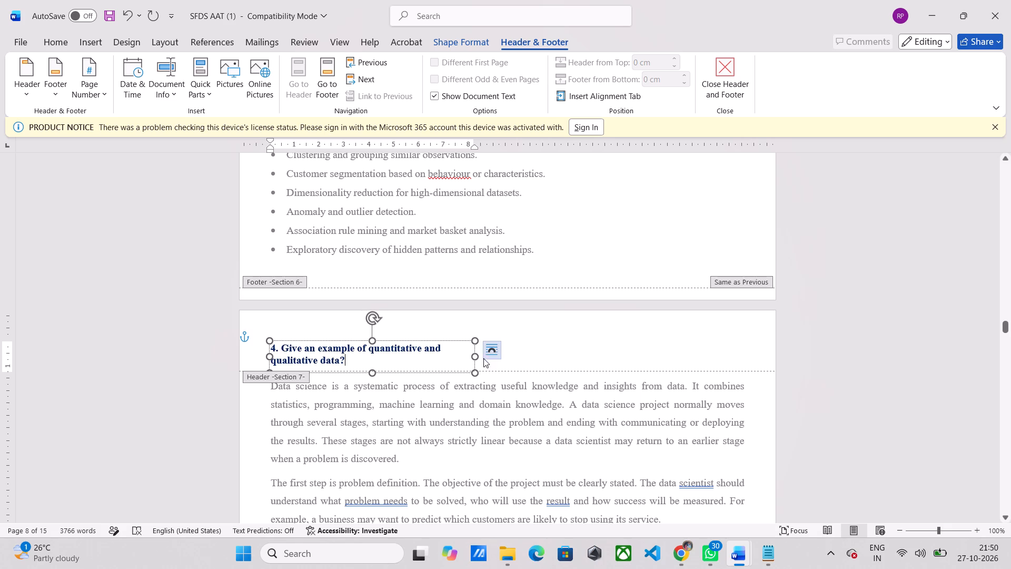
Widen the question 4 heading's text box to about 10 cm so the question fits on one line above "Ans:", and leave header editing.
left_click_drag(473, 356, 500, 354)
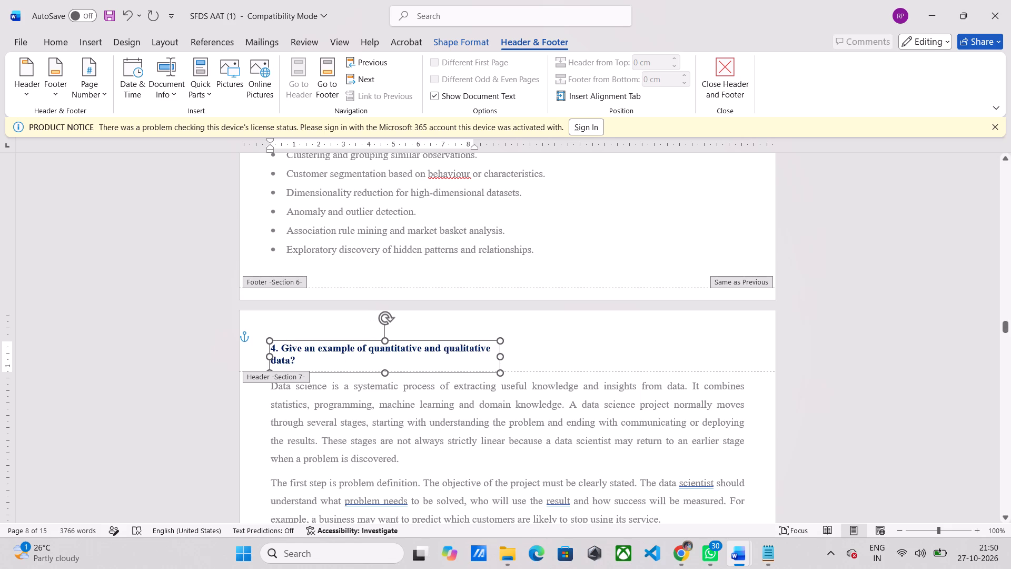
left_click_drag(500, 354, 521, 348)
left_click(194, 427)
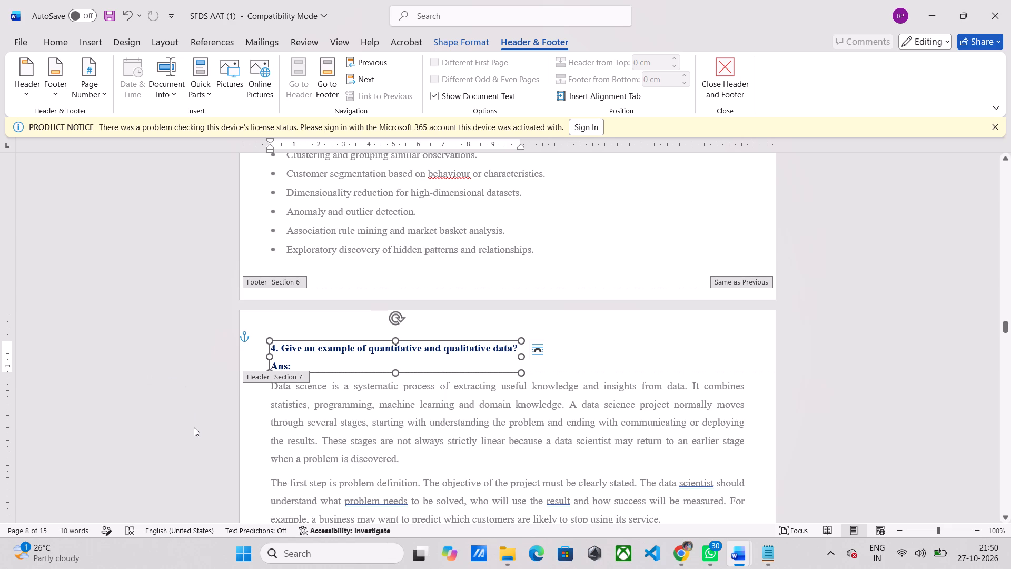
left_click(288, 427)
double_click(288, 427)
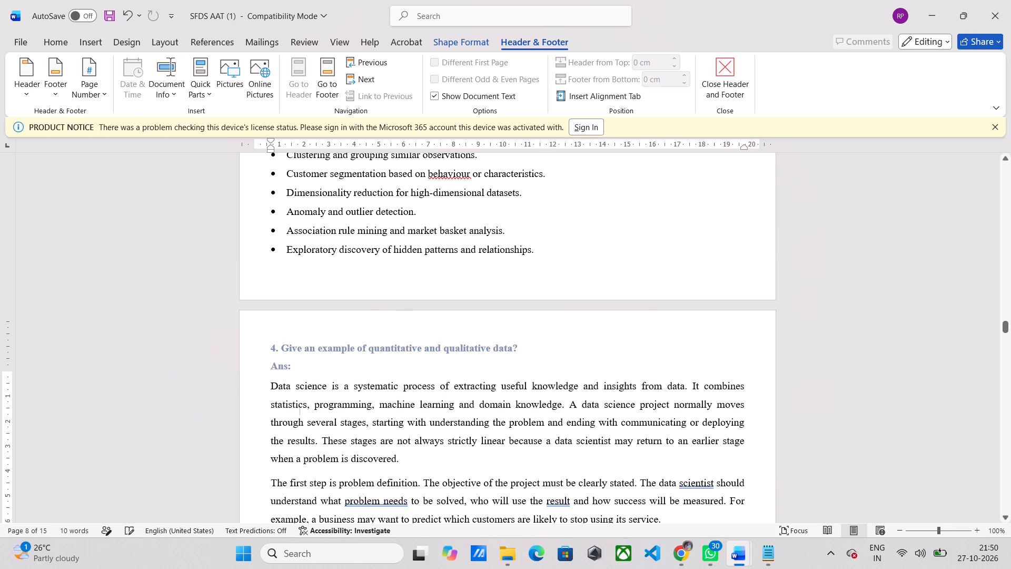
Look through the rest of the question 4 answer and on to the question 5 heading.
scroll(288, 427, "down", 6)
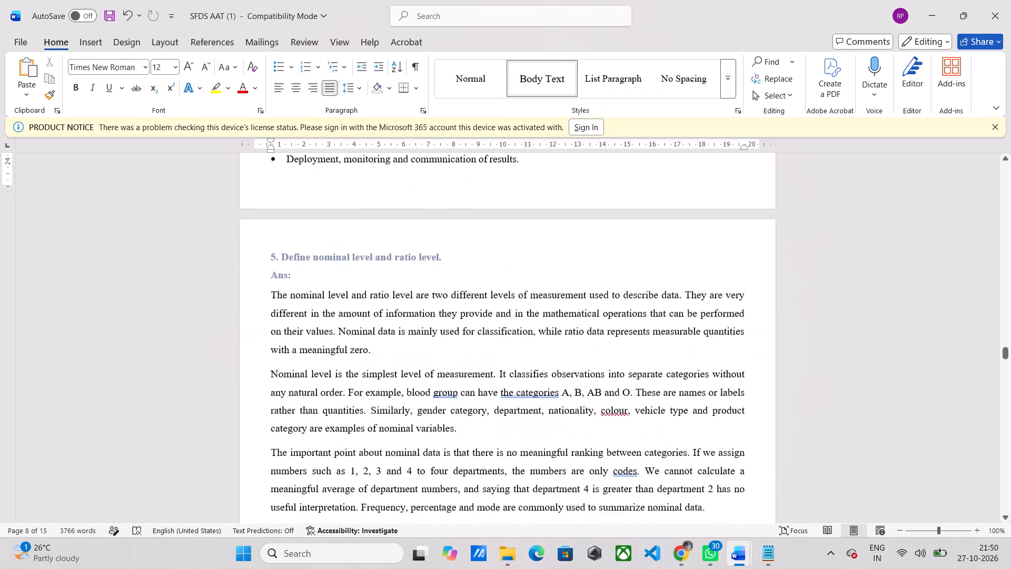
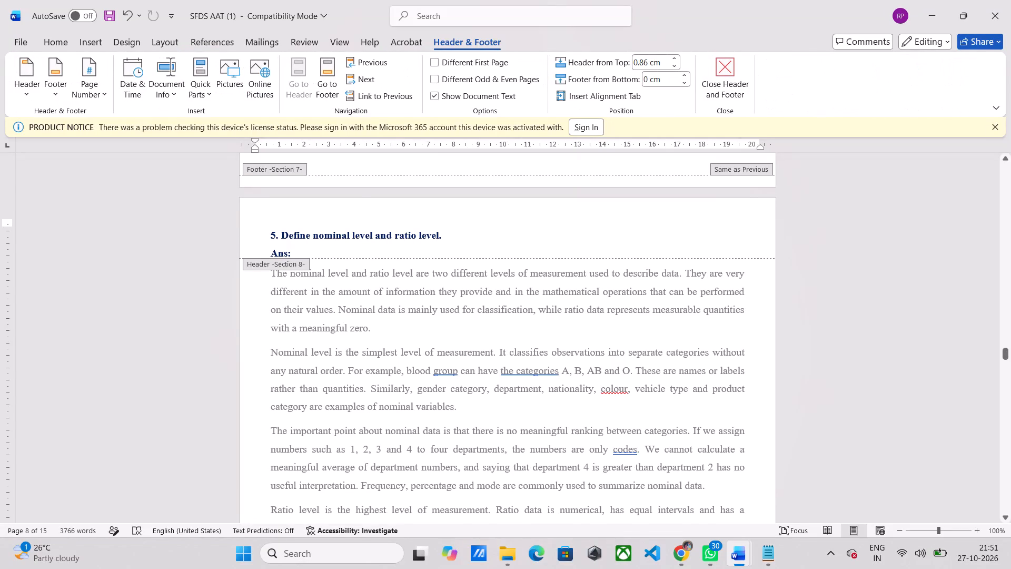
Replace the question 5 heading text after the number with the copied question "Explain the benefits of data cleaning.".
left_click(439, 236)
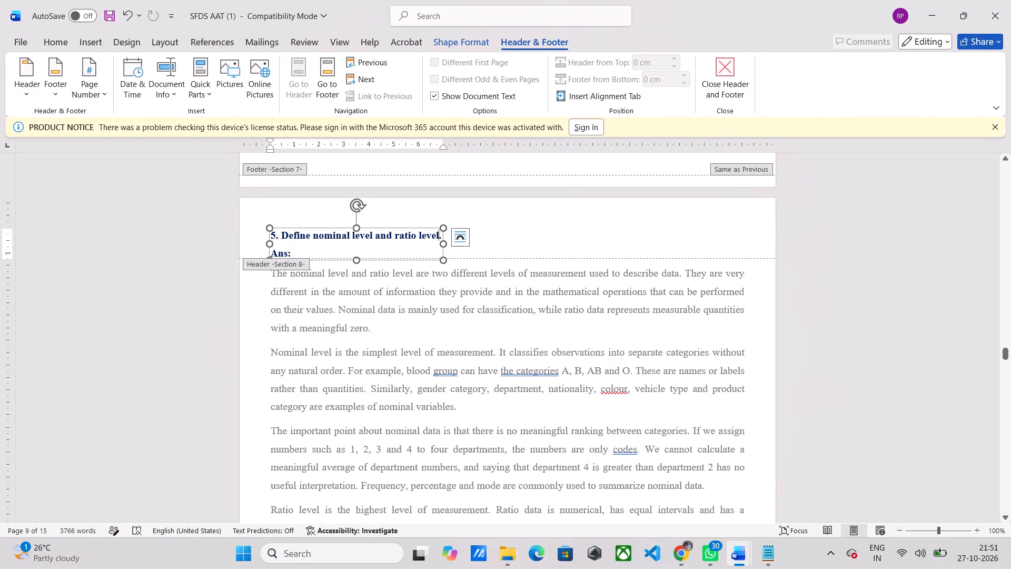
key("Right")
key("BackSpace")
key("BackSpace")
key("BackSpace")
key("BackSpace")
key("BackSpace")
key("BackSpace")
key("BackSpace")
key("BackSpace")
key("BackSpace")
key("BackSpace")
key("BackSpace")
key("BackSpace")
key("BackSpace")
key("BackSpace")
key("BackSpace")
key("BackSpace")
key("BackSpace")
key("BackSpace")
key("BackSpace")
key("BackSpace")
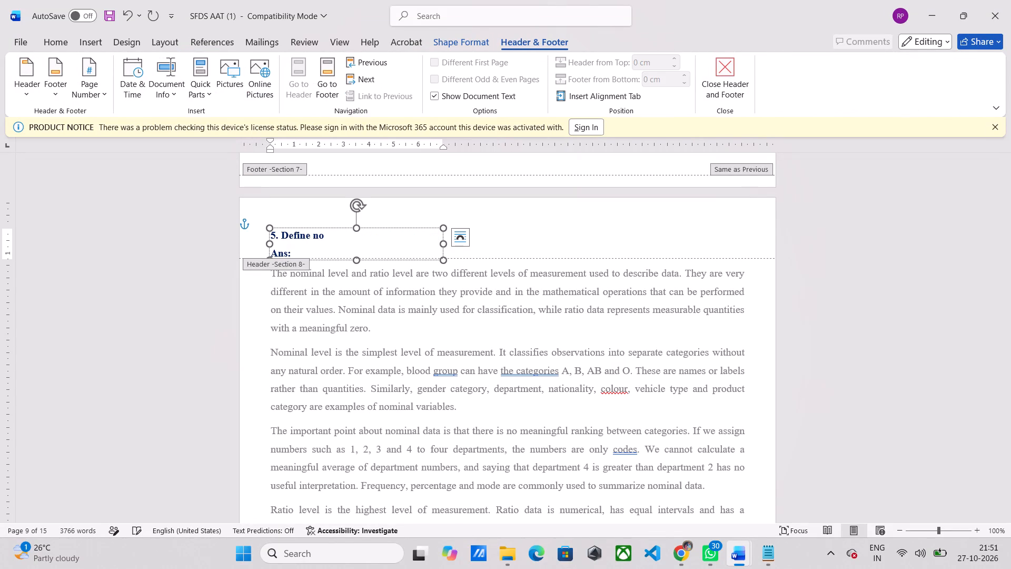
key("BackSpace")
key("BackSpace")
key("BackSpace")
key("BackSpace")
key("BackSpace")
key("BackSpace")
key("ctrl+v")
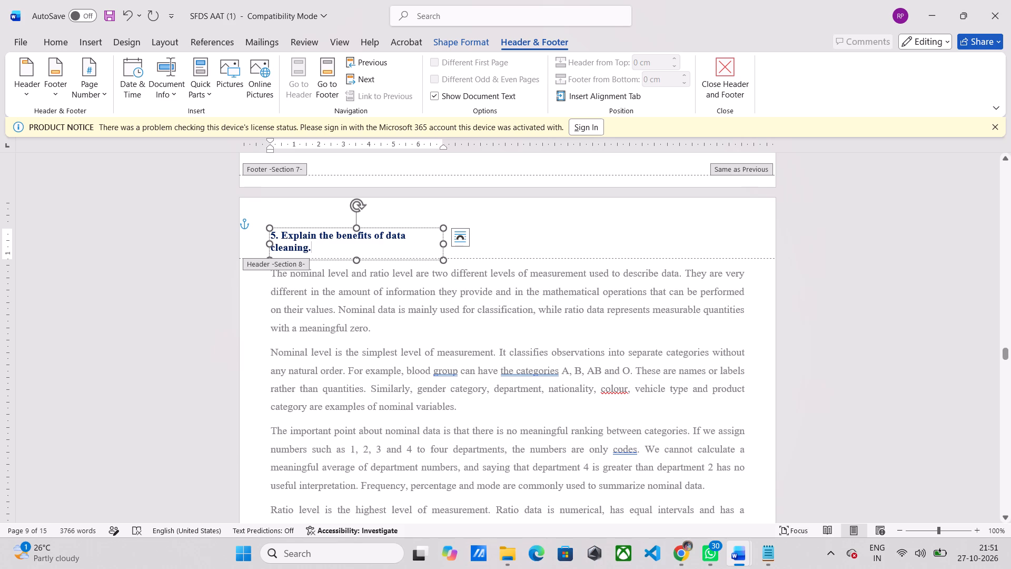
Widen the question 5 heading's text box to about 8 cm so the question fits on one line above "Ans:", and leave header editing.
left_click_drag(445, 243, 466, 239)
left_click(298, 342)
double_click(298, 342)
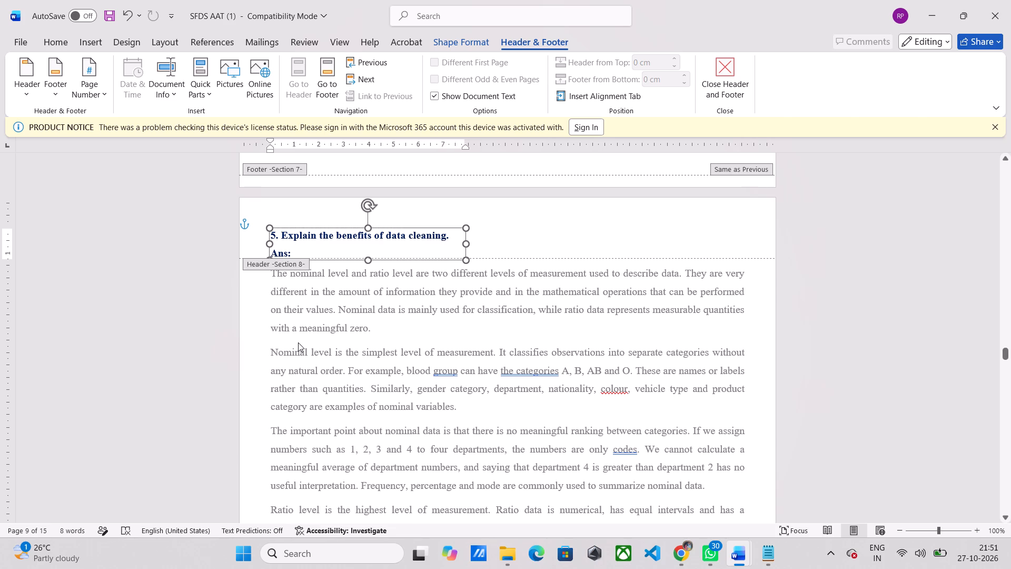
Look through the rest of the question 5 answer and on to the question 6 heading.
scroll(298, 342, "down", 6)
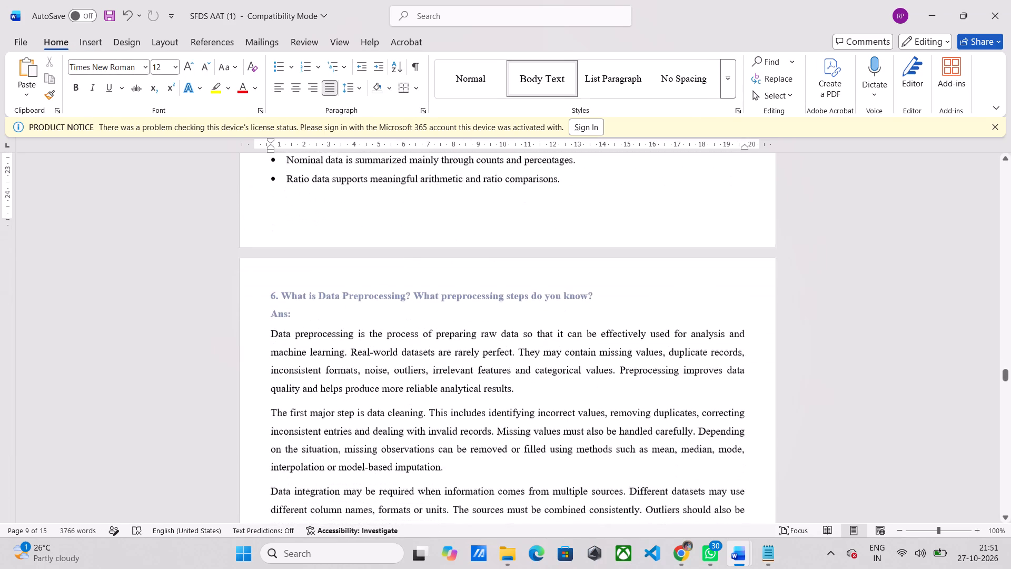
scroll(298, 342, "down", 1)
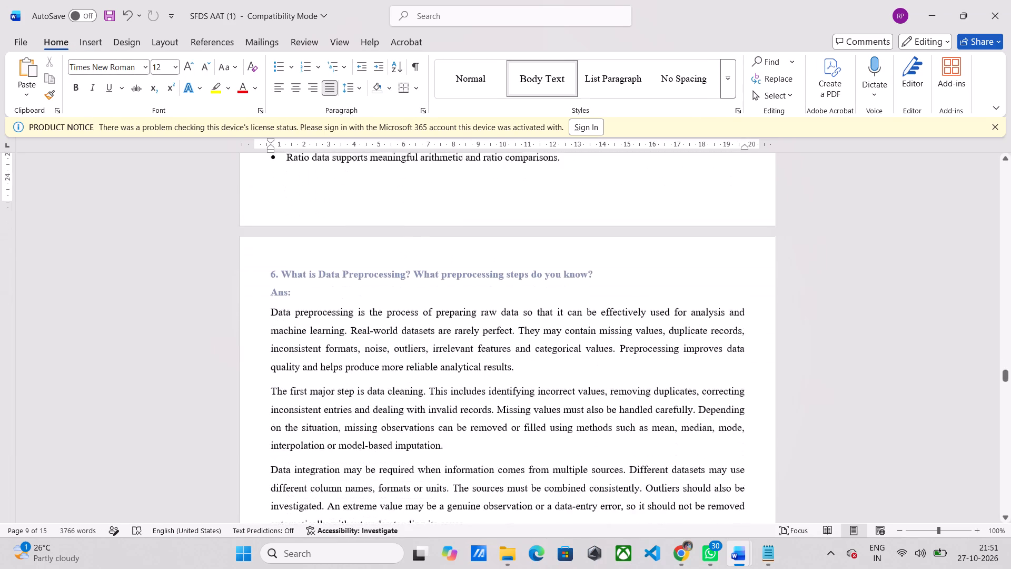
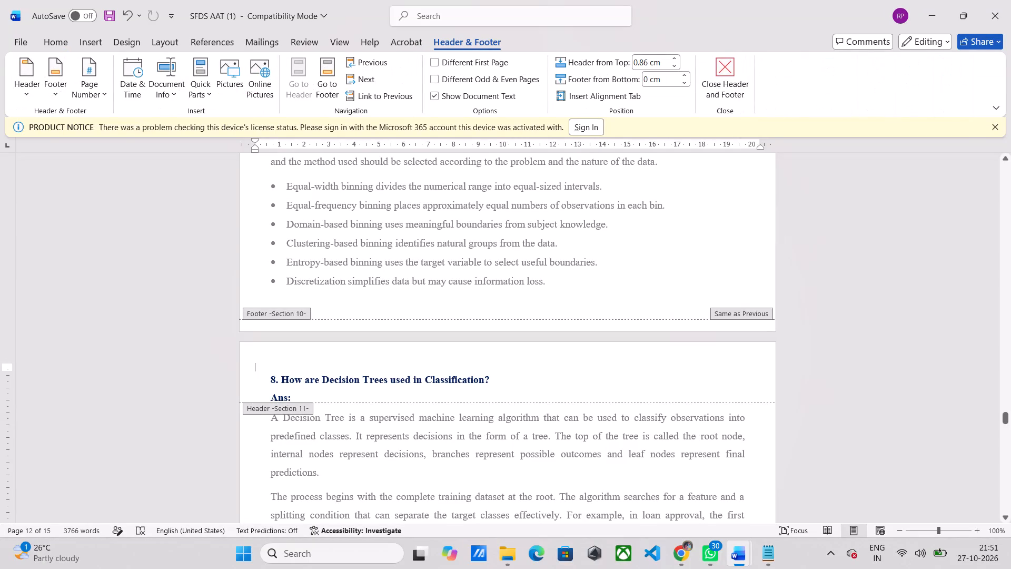
Reword the question 8 header heading to "Explain how are Decision Trees used in Classification?", keeping the number 8.
left_click(283, 382)
key("Right")
key("Right")
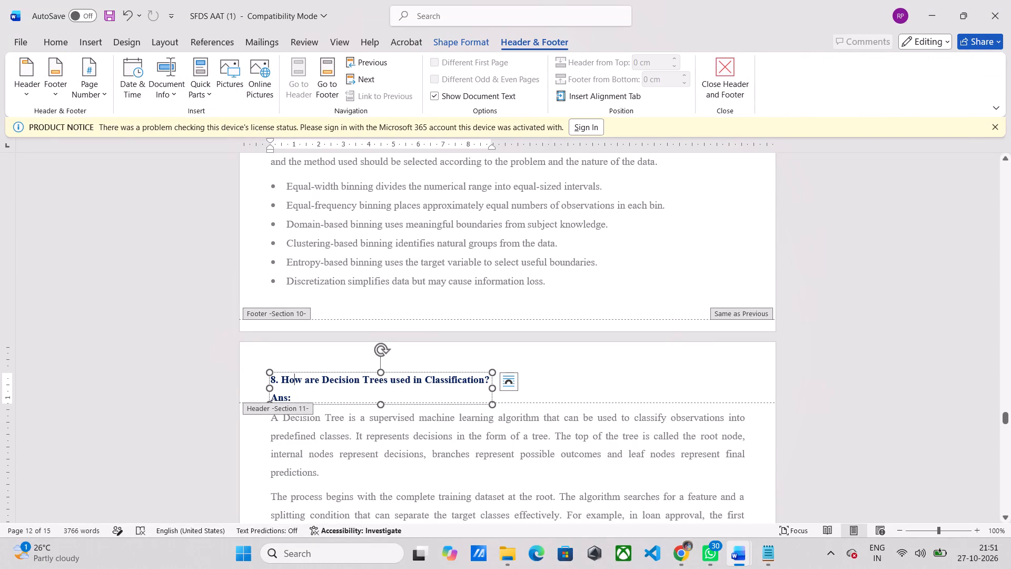
key("BackSpace")
key("BackSpace")
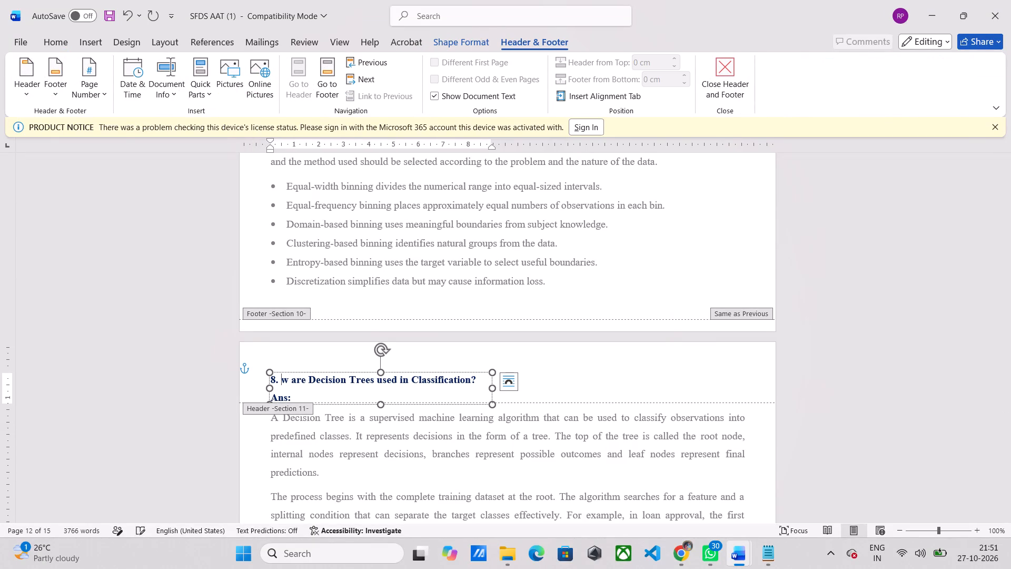
type("ho")
key("Left")
key("Left")
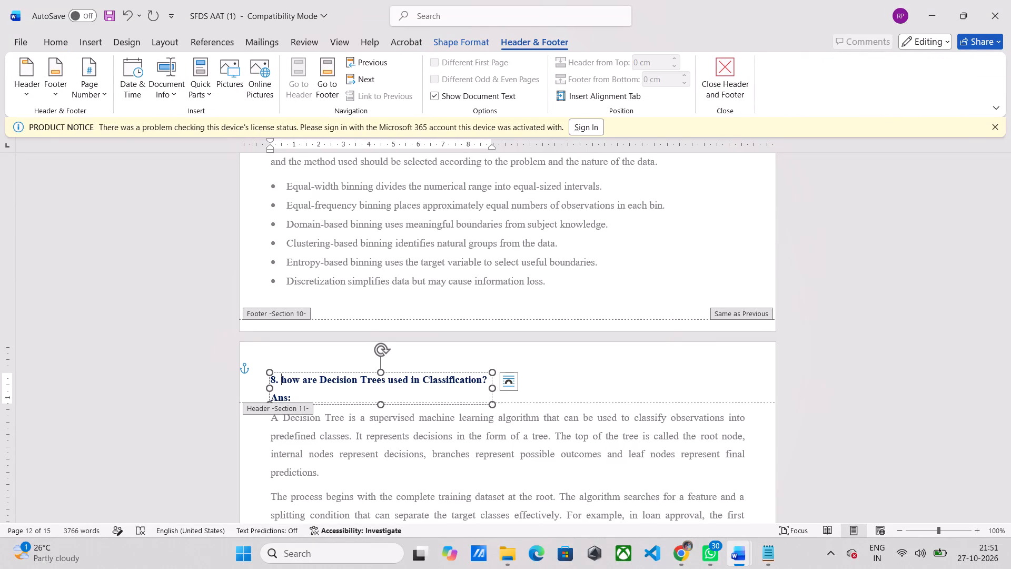
type("xplain")
key("space")
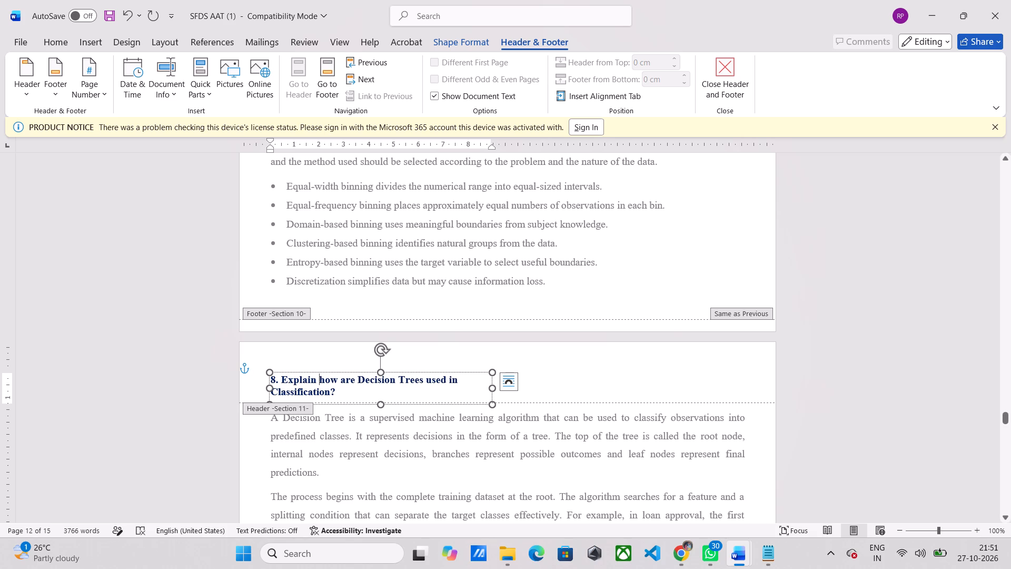
Widen the question 8 heading's text box to about 11 cm so the question fits on one line above "Ans:", and leave header editing.
left_click_drag(494, 387, 538, 382)
left_click(156, 429)
double_click(299, 476)
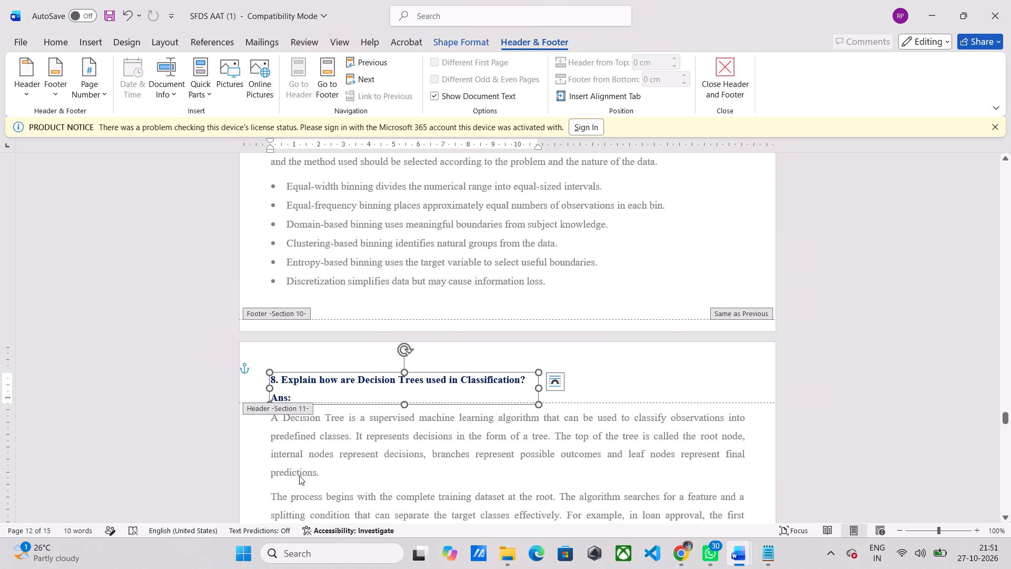
Look through the rest of the question 8 answer and on to the question 9 heading.
scroll(299, 476, "down", 6)
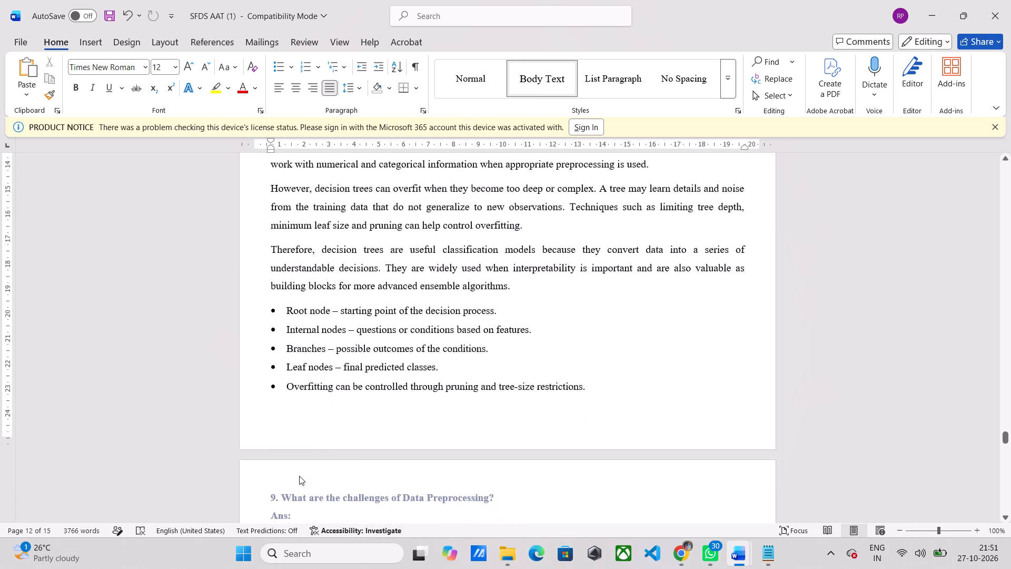
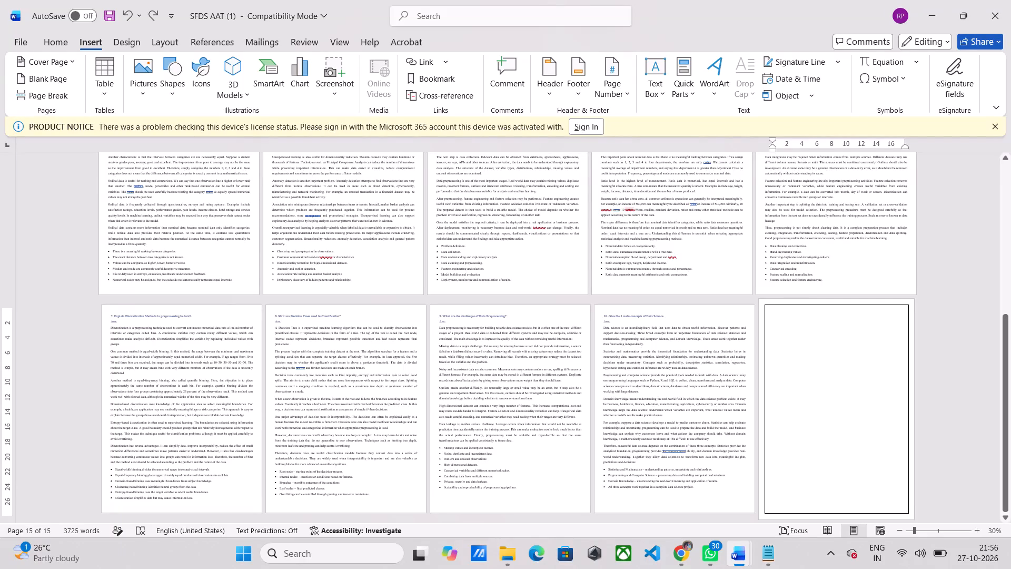
Remove the page numbers from the document.
left_click(615, 96)
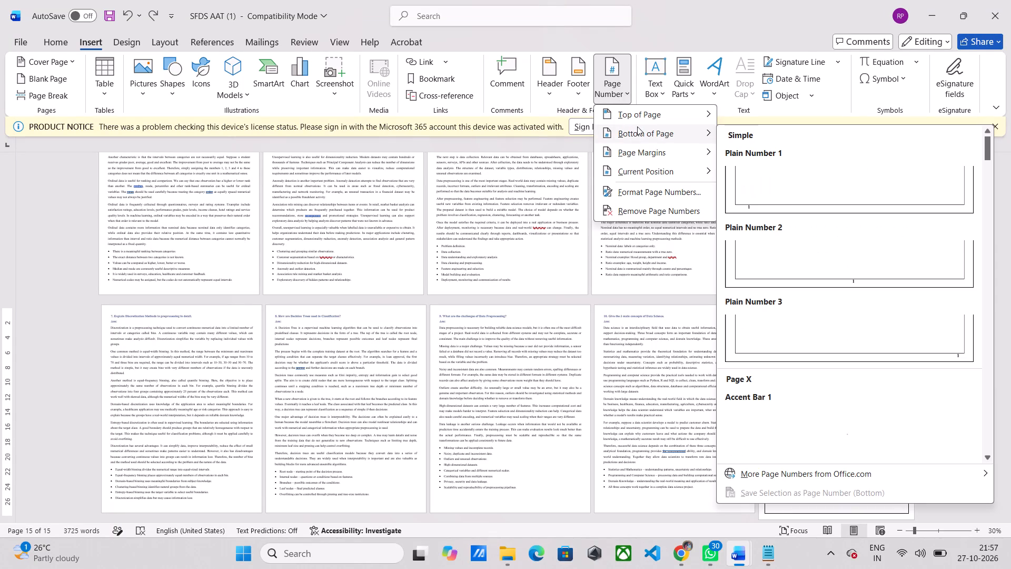
left_click(636, 208)
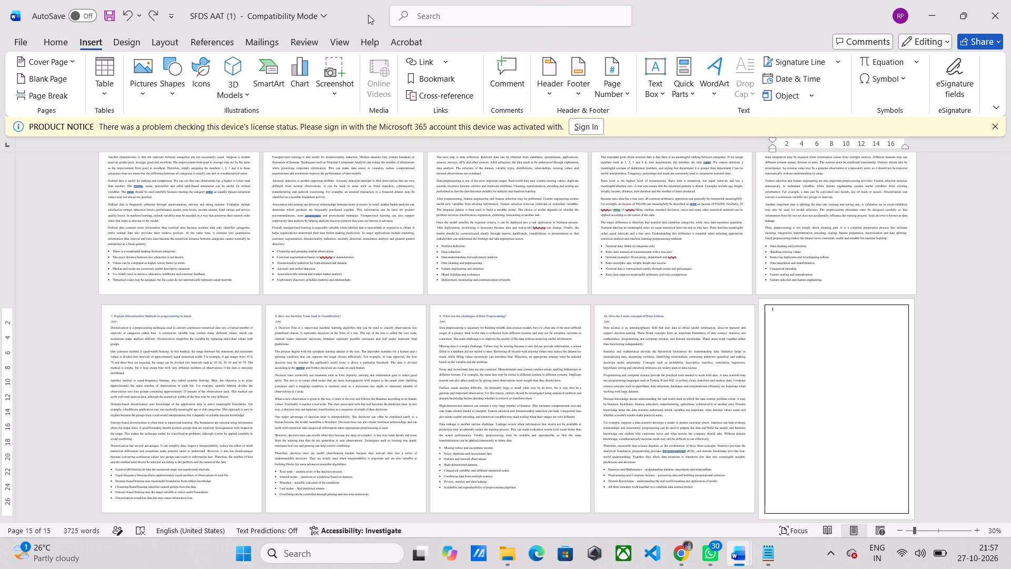
Dismiss the product notice about the licence status.
left_click(334, 96)
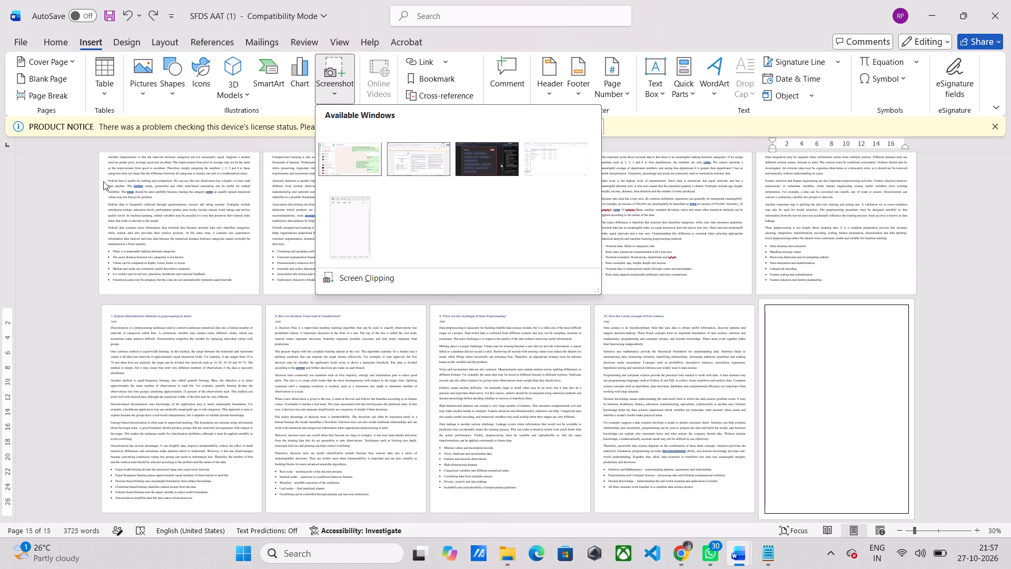
left_click(39, 189)
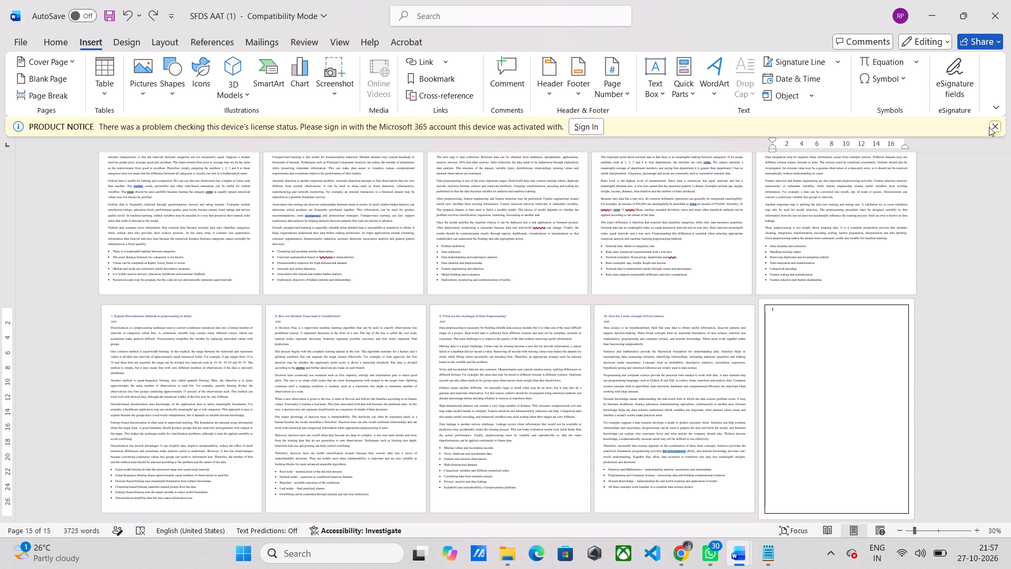
left_click(995, 127)
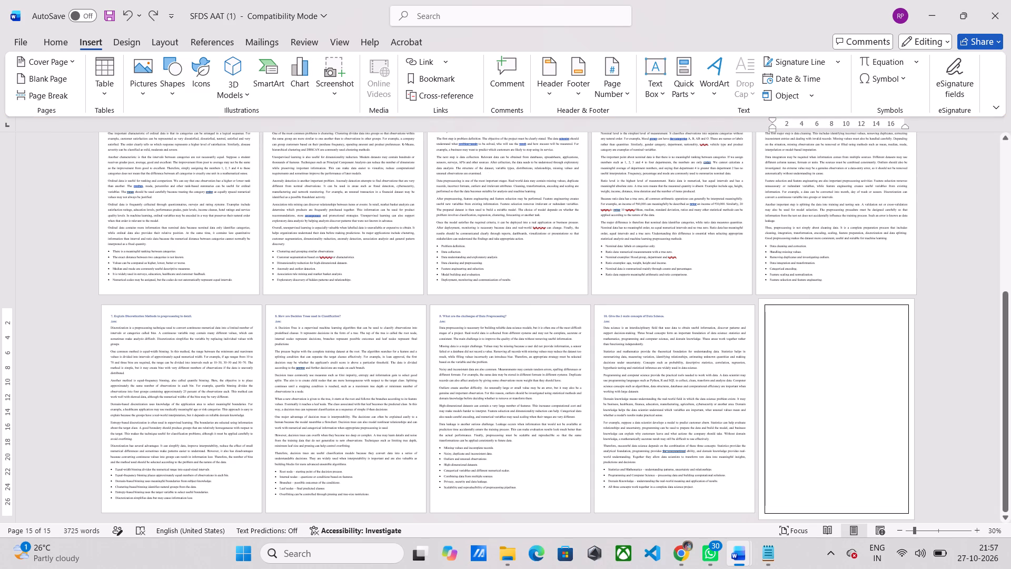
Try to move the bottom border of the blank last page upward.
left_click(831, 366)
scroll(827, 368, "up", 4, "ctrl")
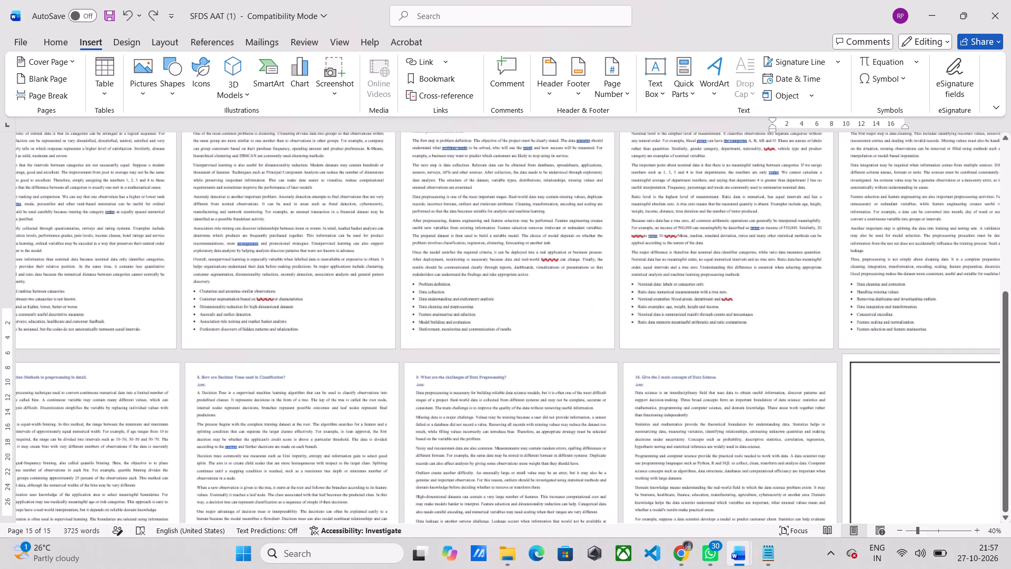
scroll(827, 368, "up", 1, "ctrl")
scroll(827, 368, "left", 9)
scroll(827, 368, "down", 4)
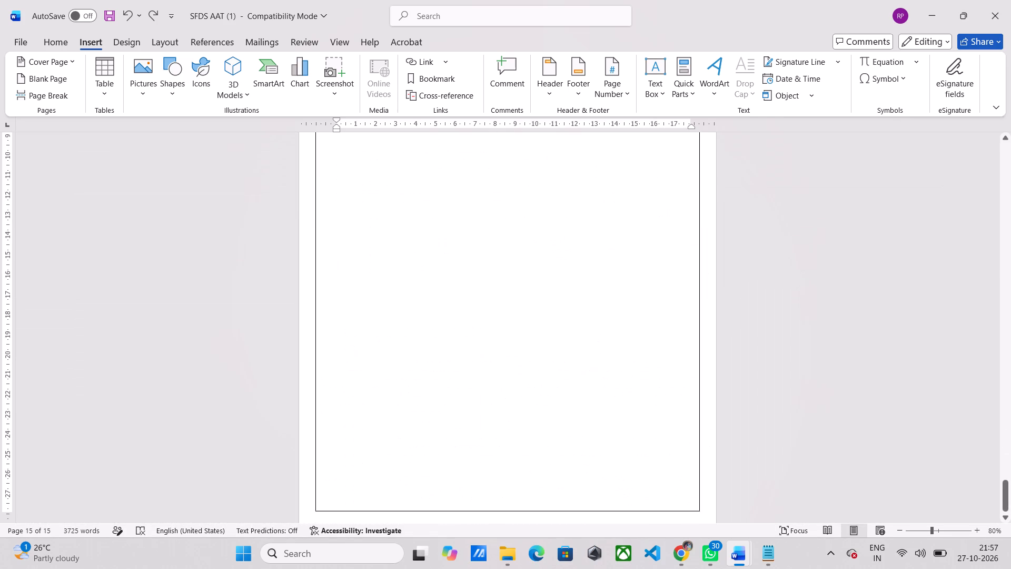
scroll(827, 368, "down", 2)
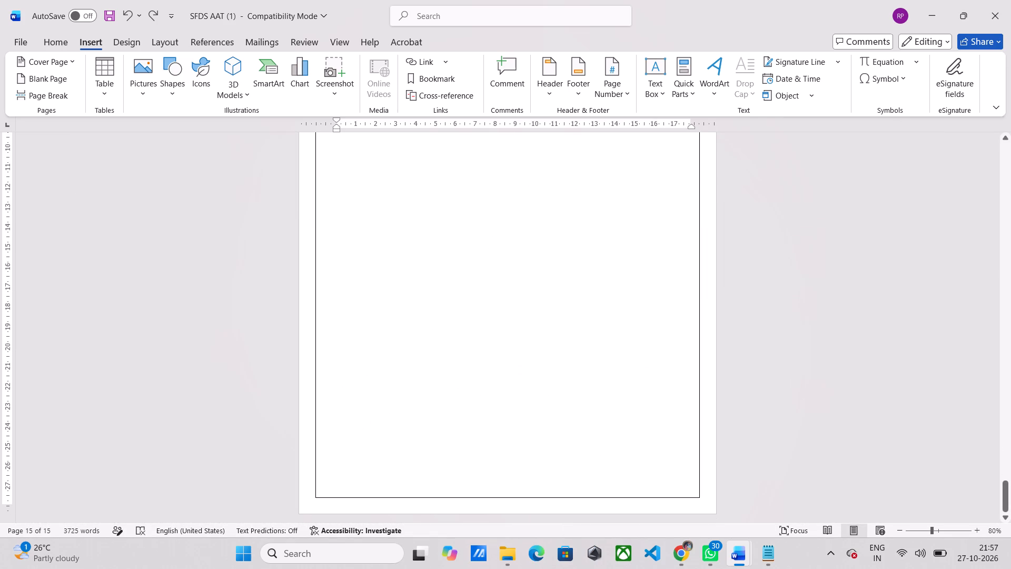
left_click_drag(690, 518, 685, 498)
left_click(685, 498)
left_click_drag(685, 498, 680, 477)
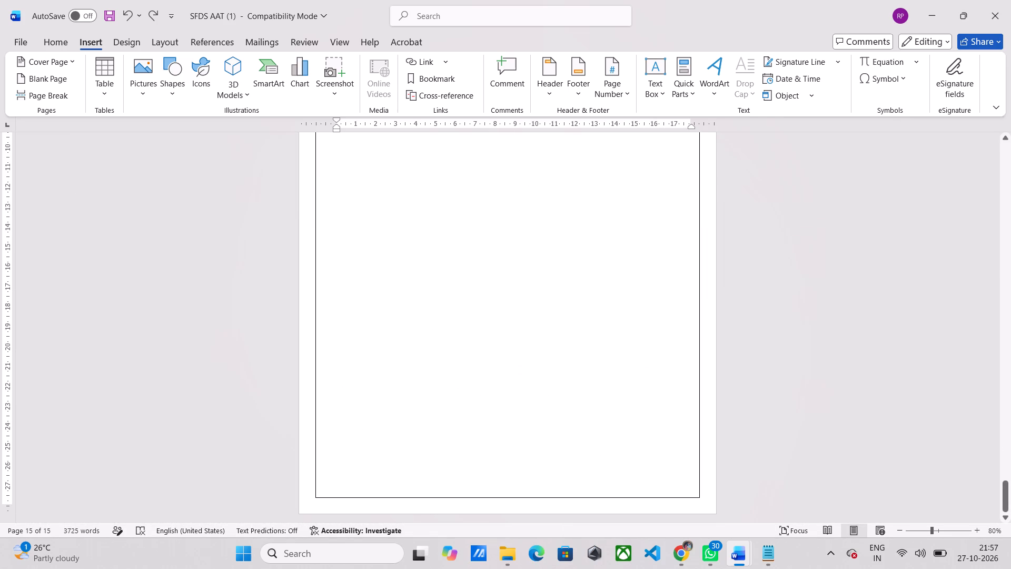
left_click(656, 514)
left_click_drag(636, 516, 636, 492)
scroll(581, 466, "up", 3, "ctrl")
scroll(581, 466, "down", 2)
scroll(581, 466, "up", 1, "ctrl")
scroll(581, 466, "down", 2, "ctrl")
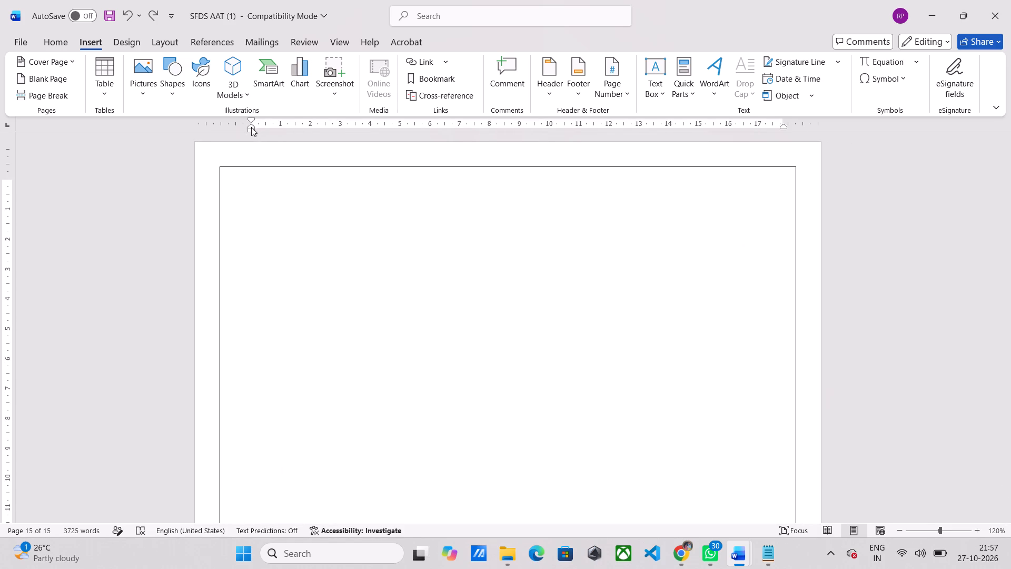
Give the empty last-page paragraph a hanging indent of about 2.25 cm and tab stops at about 1.75, 3.5 and 4.75 cm.
left_click_drag(251, 125, 318, 122)
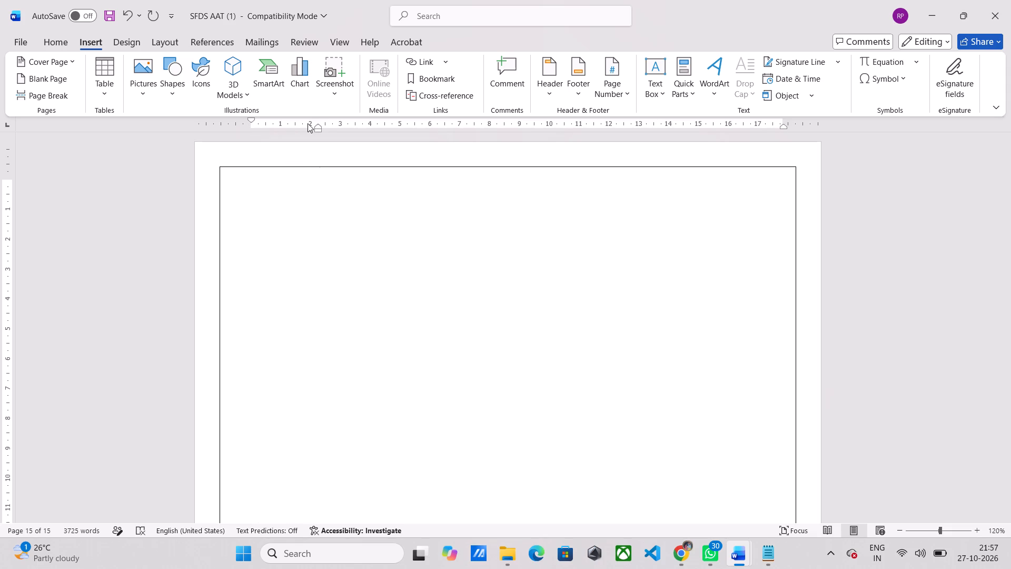
left_click(303, 124)
left_click(303, 124)
left_click_drag(324, 126, 352, 126)
left_click(352, 126)
left_click(396, 129)
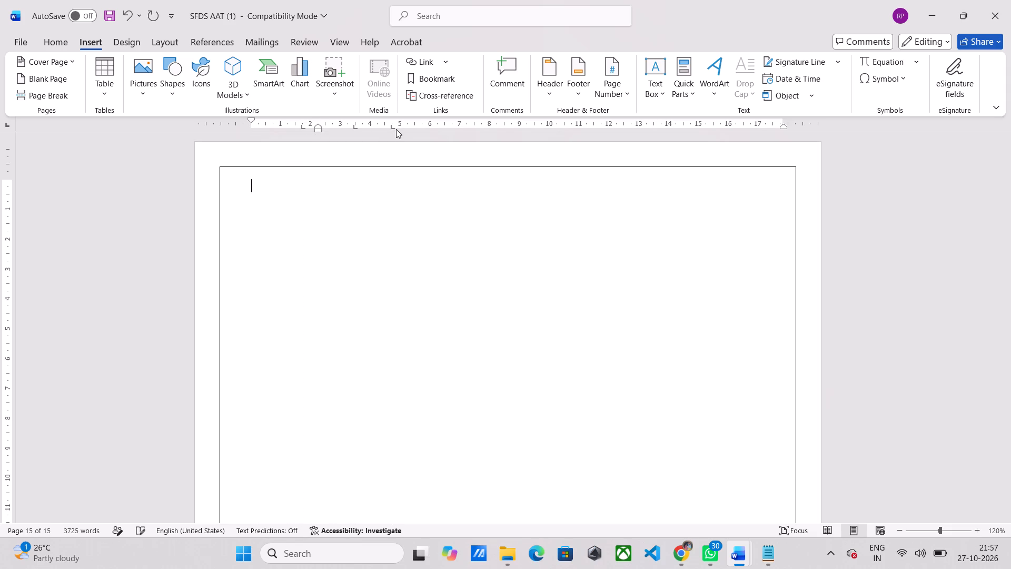
left_click(396, 129)
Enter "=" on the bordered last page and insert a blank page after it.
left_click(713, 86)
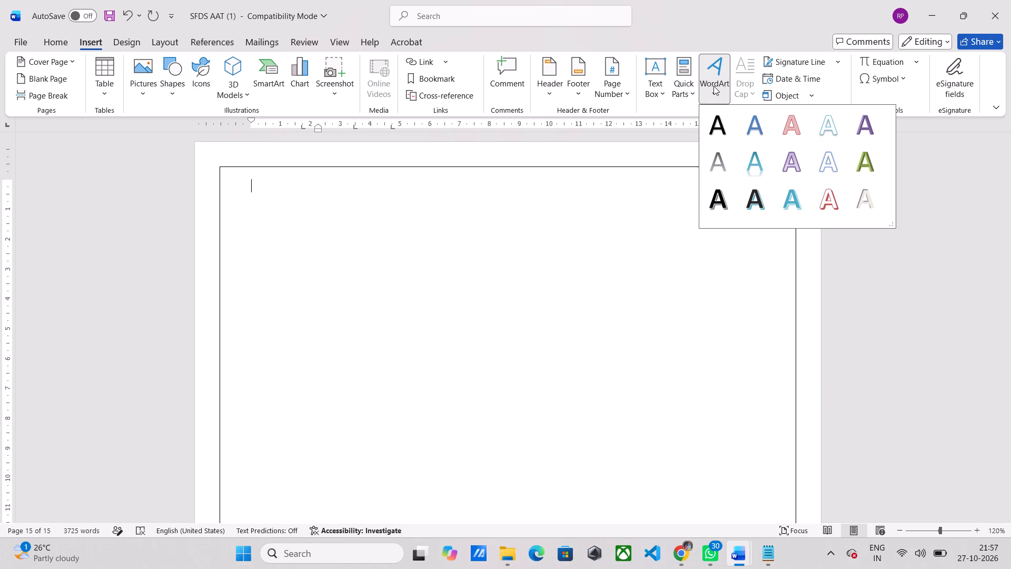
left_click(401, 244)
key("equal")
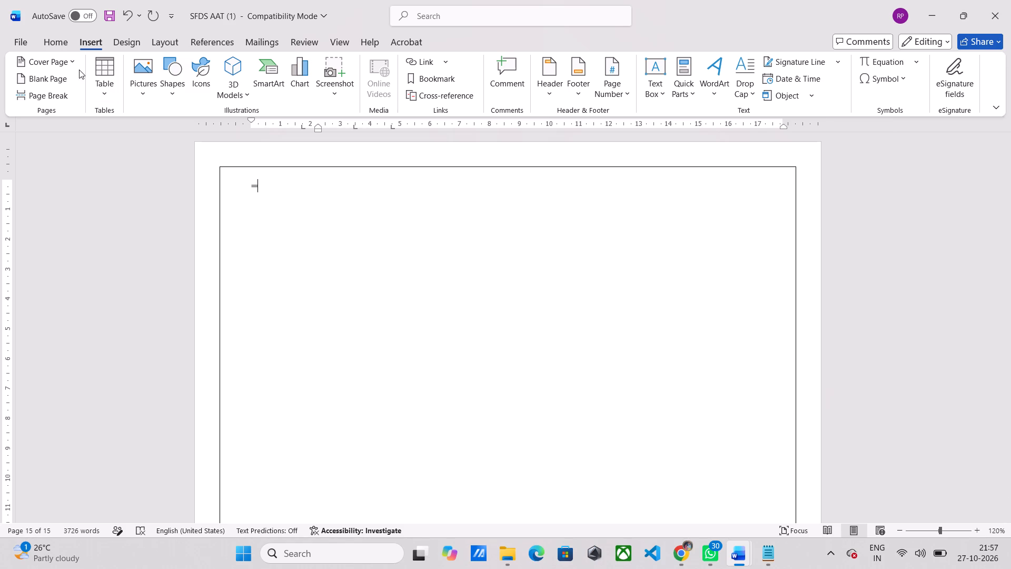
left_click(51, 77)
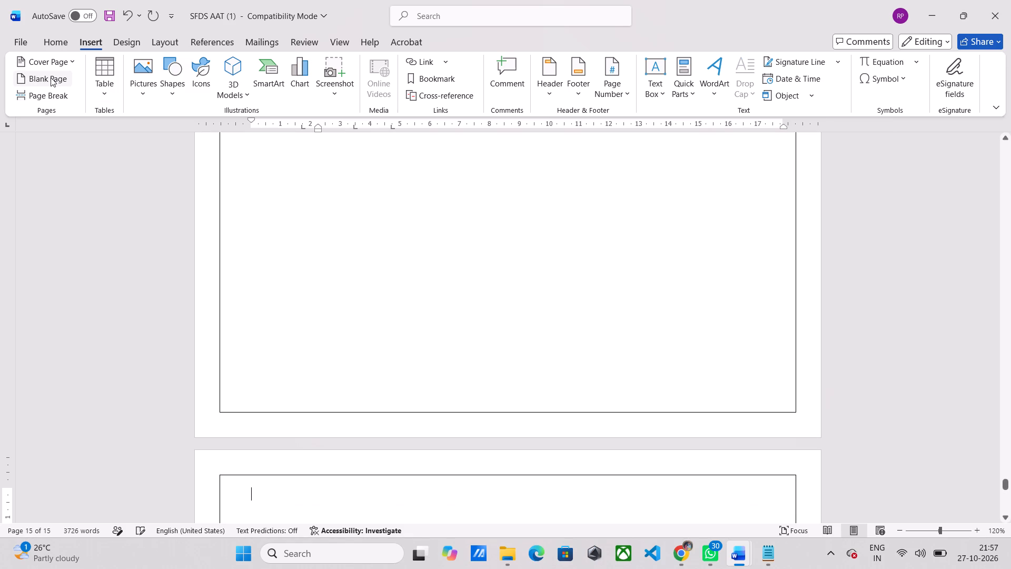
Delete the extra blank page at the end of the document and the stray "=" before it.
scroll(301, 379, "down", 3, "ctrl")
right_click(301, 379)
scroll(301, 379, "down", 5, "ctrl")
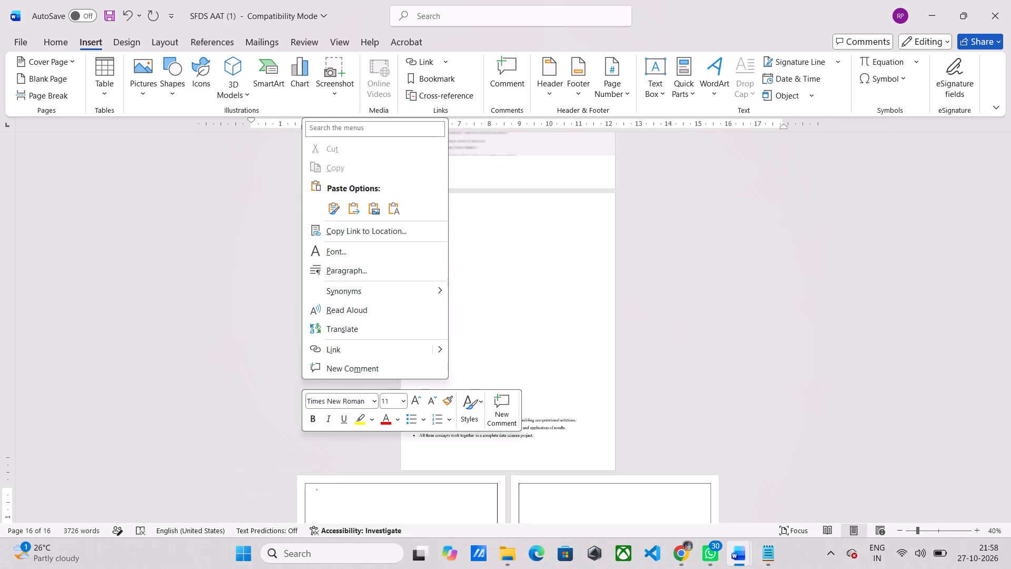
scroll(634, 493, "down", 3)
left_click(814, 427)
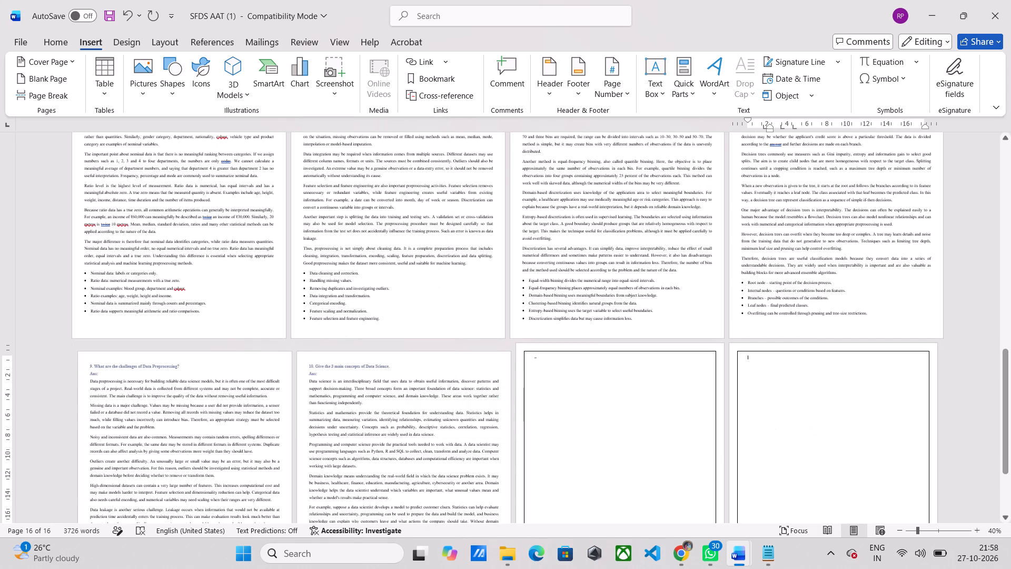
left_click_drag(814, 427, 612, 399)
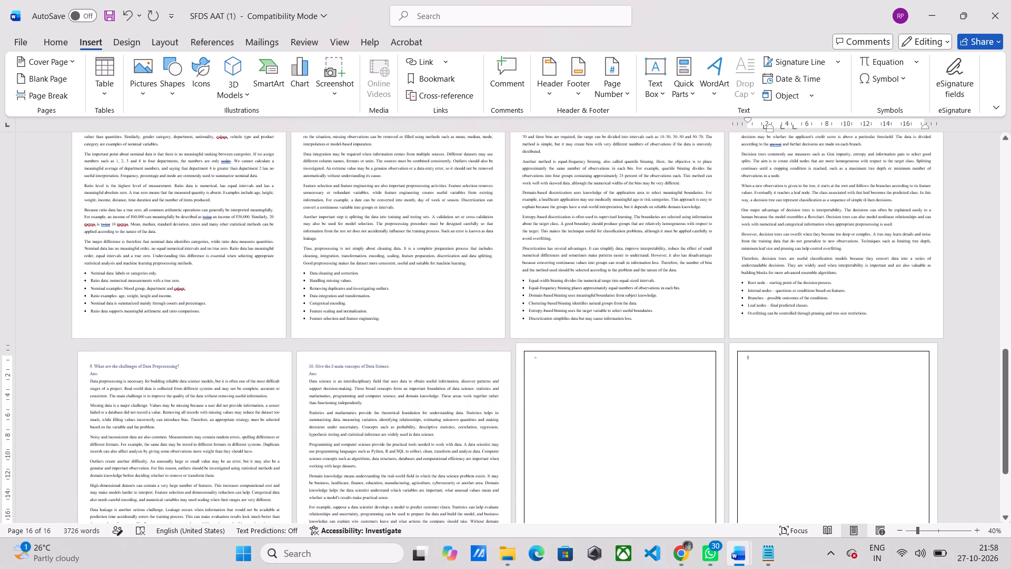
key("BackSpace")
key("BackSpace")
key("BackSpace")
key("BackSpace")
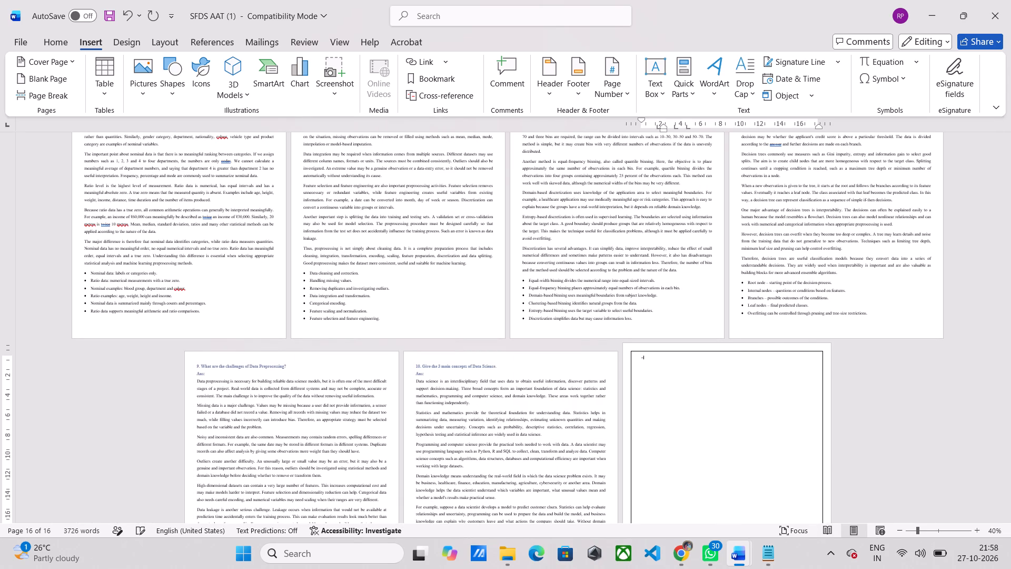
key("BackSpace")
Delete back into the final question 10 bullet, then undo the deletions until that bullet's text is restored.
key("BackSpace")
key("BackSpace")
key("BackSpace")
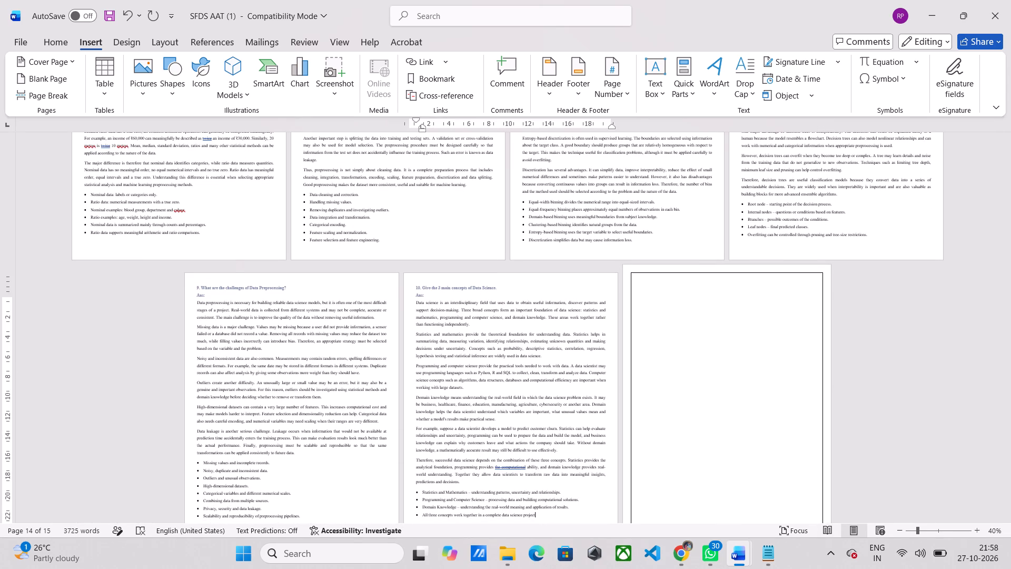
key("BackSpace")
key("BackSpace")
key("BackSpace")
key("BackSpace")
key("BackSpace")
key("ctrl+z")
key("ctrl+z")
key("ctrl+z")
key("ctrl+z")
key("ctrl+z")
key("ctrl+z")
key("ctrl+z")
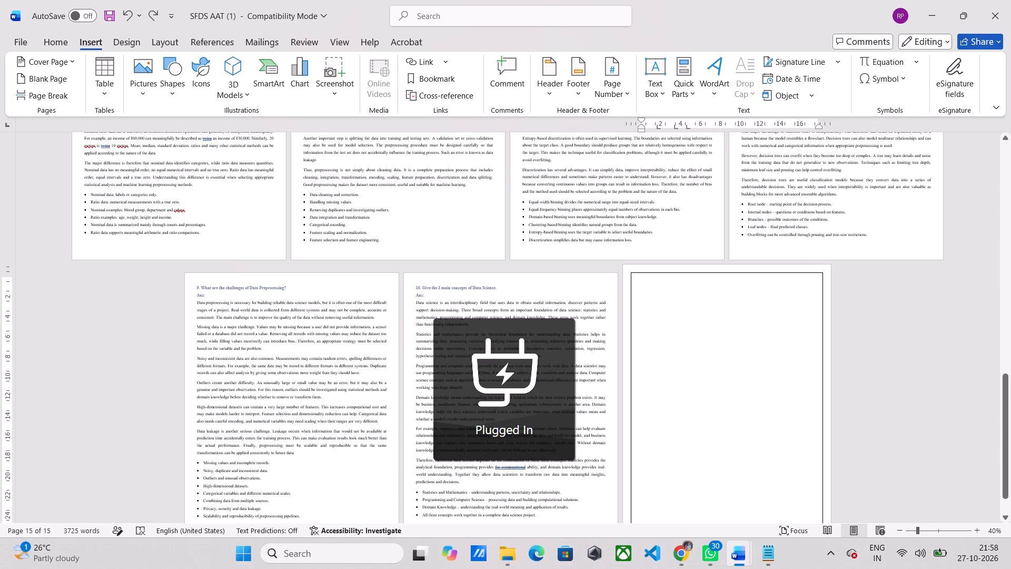
scroll(726, 373, "down", 2)
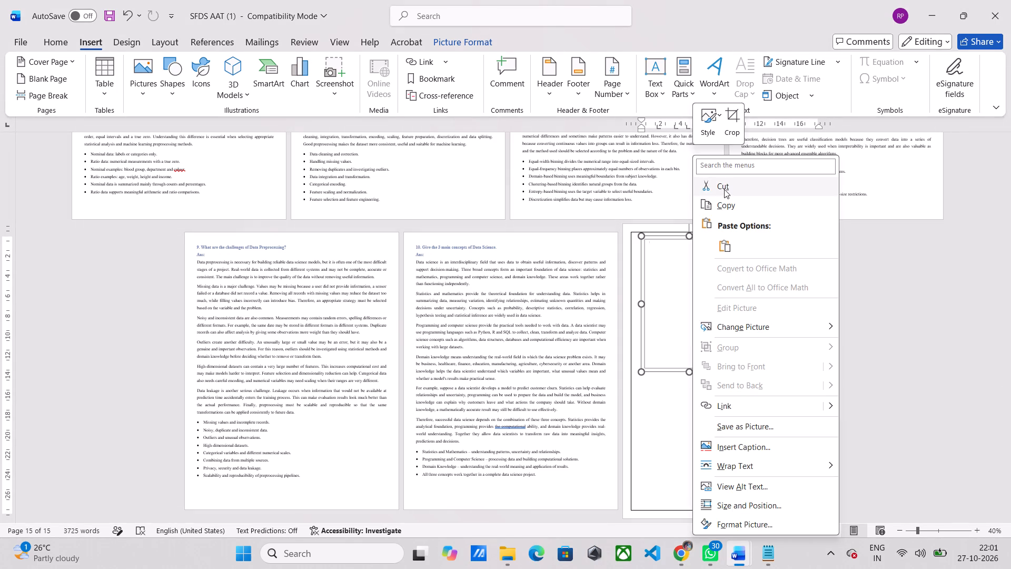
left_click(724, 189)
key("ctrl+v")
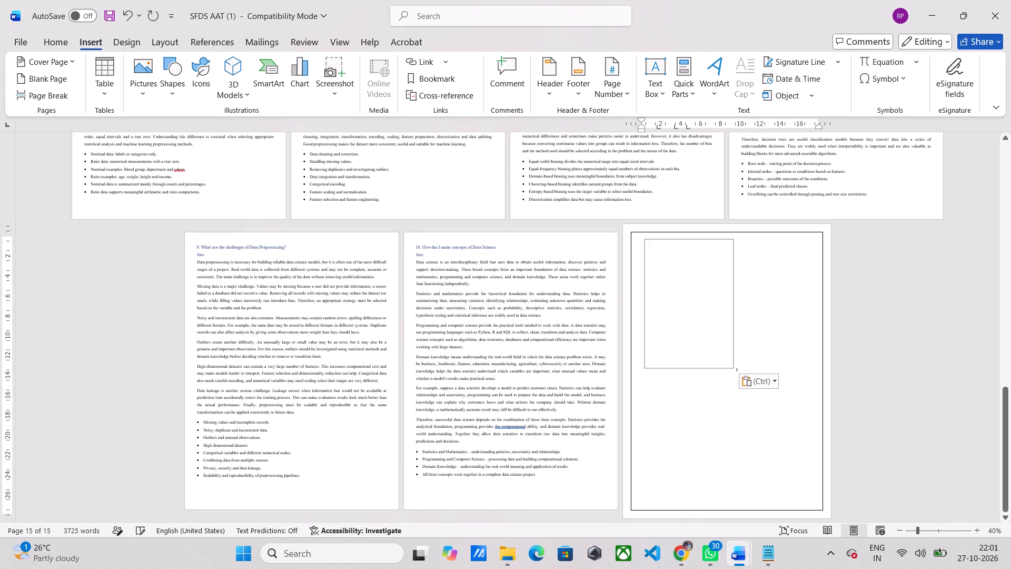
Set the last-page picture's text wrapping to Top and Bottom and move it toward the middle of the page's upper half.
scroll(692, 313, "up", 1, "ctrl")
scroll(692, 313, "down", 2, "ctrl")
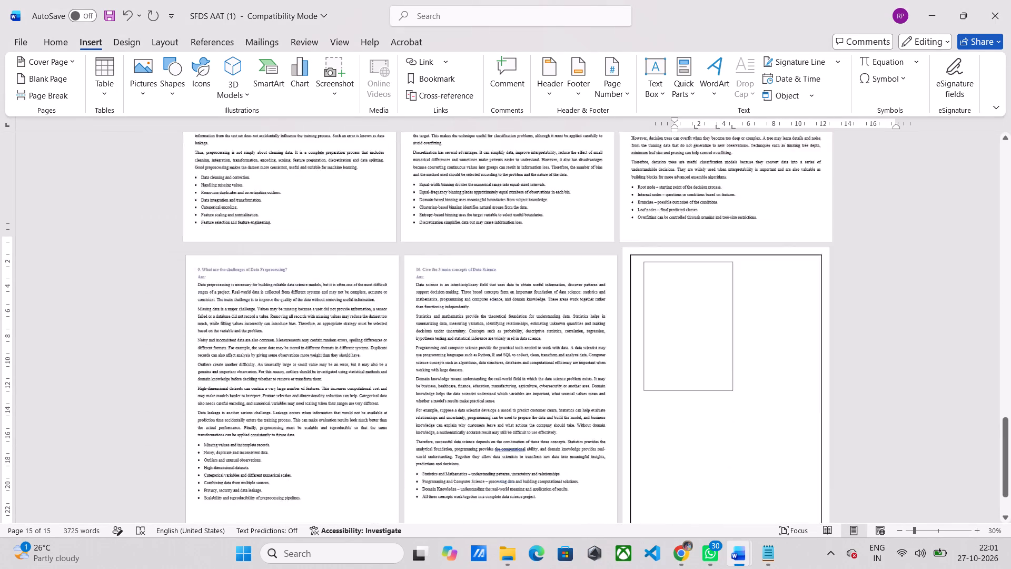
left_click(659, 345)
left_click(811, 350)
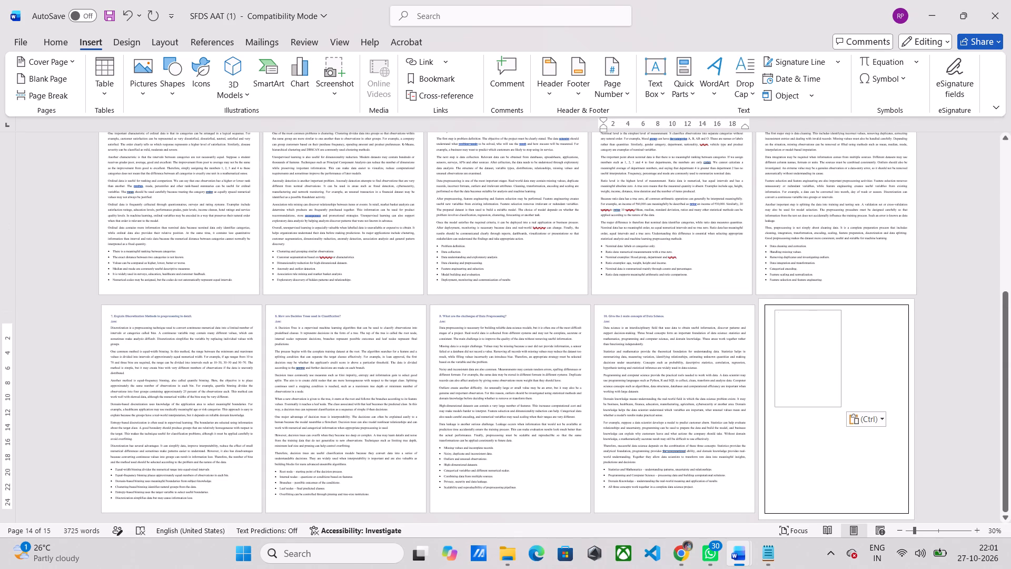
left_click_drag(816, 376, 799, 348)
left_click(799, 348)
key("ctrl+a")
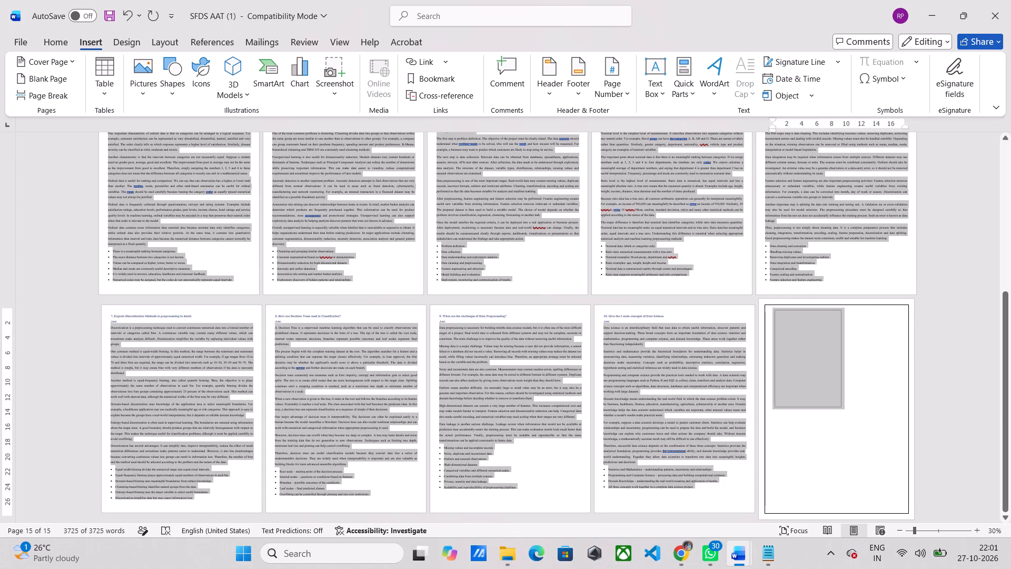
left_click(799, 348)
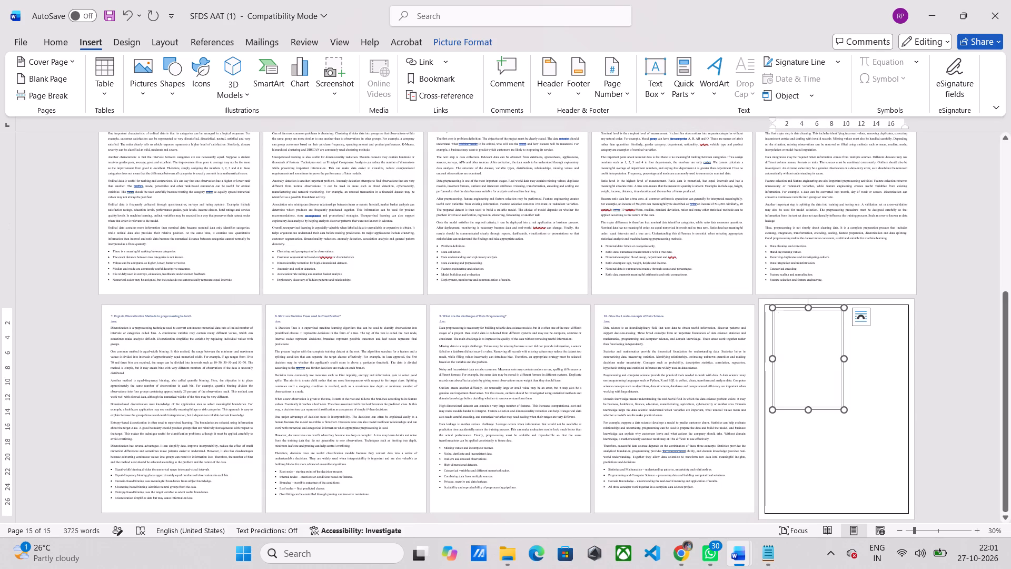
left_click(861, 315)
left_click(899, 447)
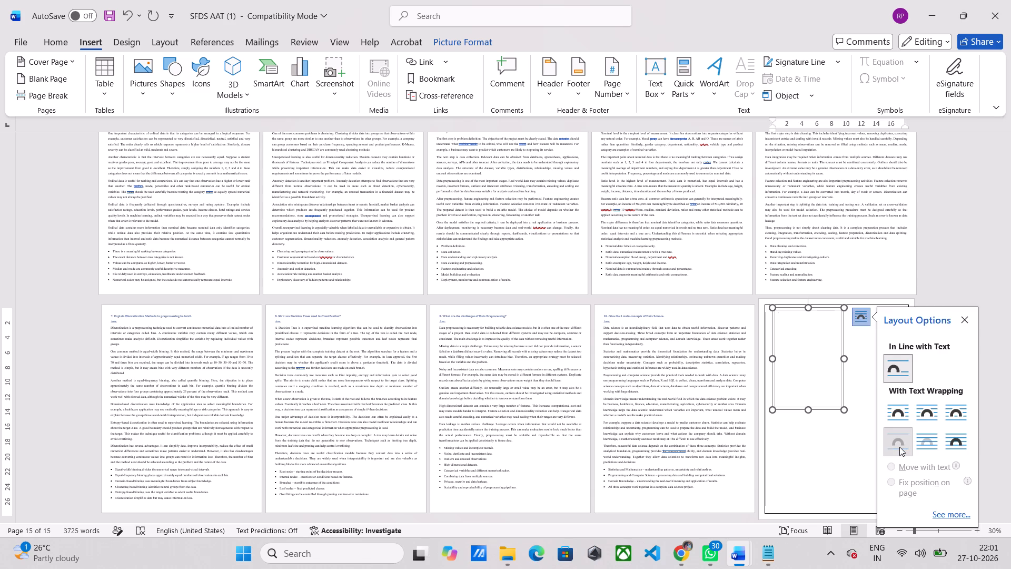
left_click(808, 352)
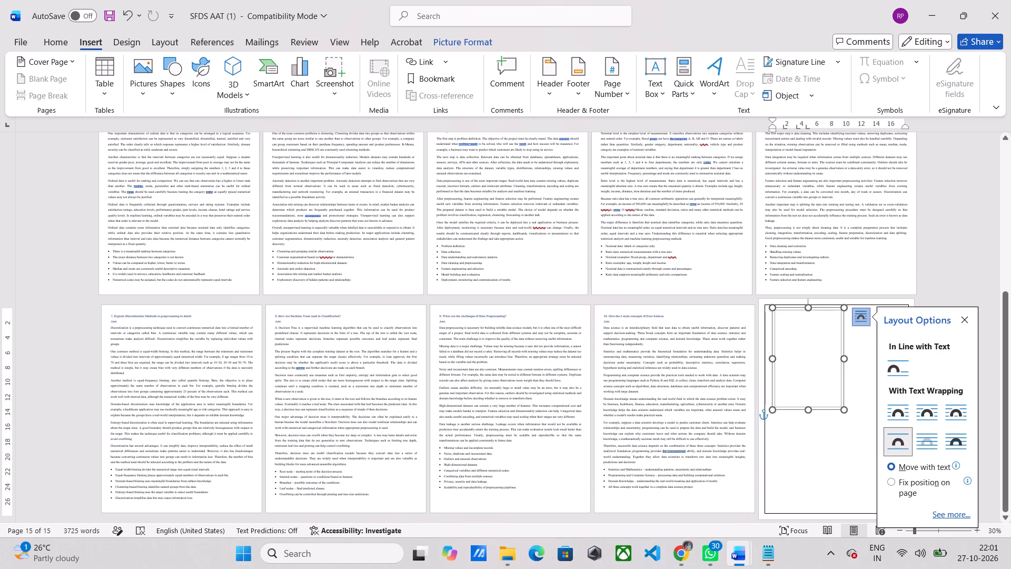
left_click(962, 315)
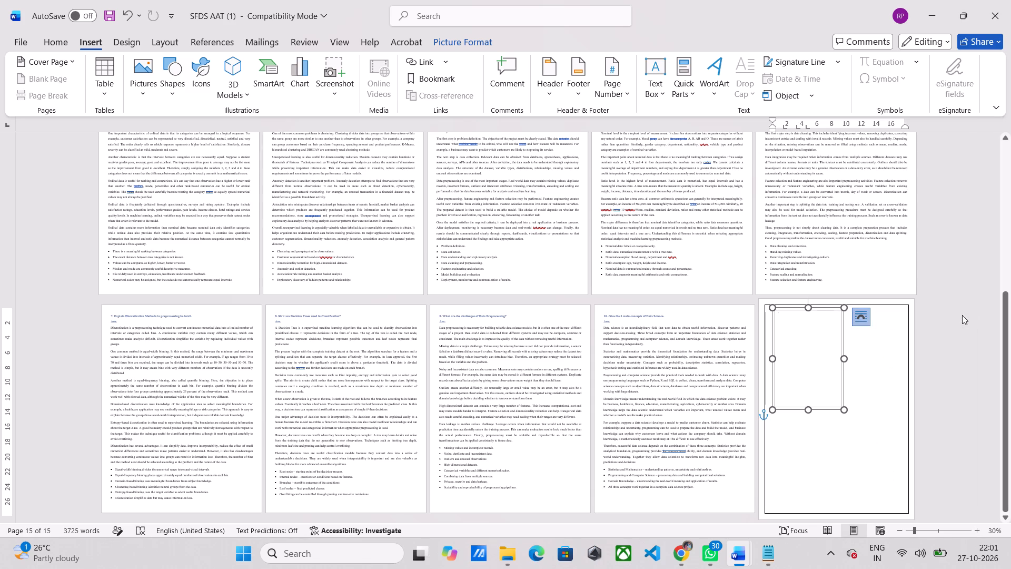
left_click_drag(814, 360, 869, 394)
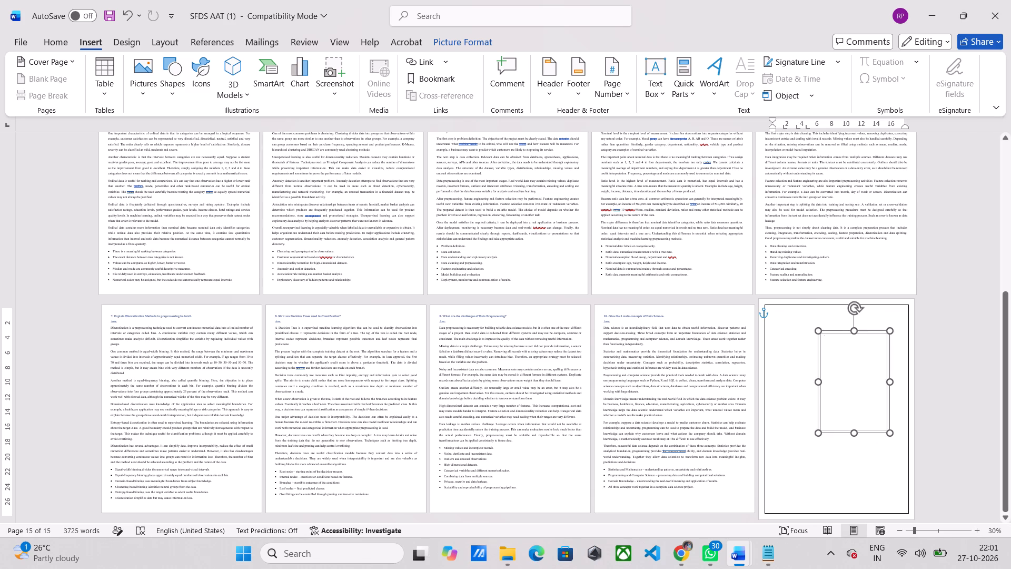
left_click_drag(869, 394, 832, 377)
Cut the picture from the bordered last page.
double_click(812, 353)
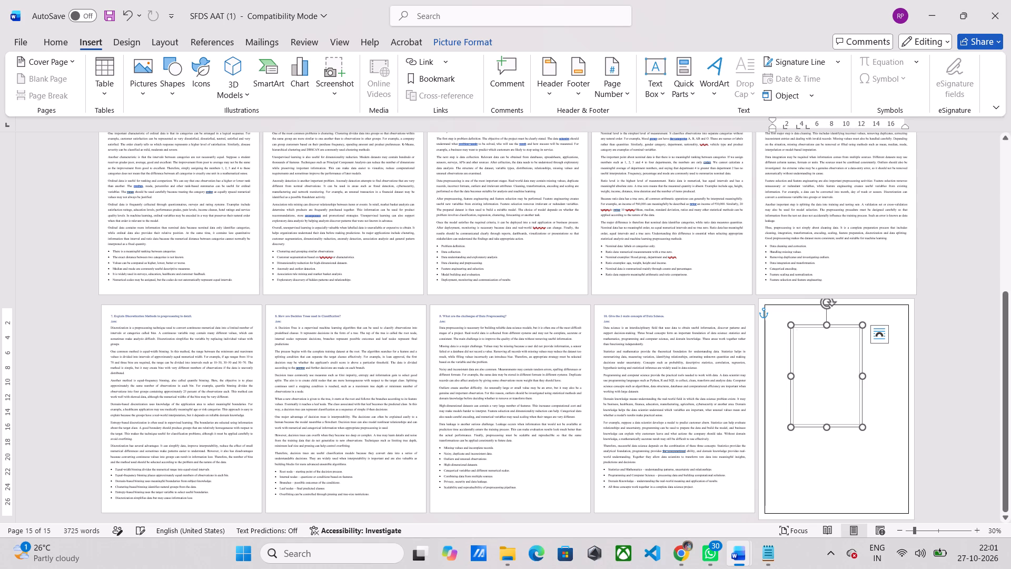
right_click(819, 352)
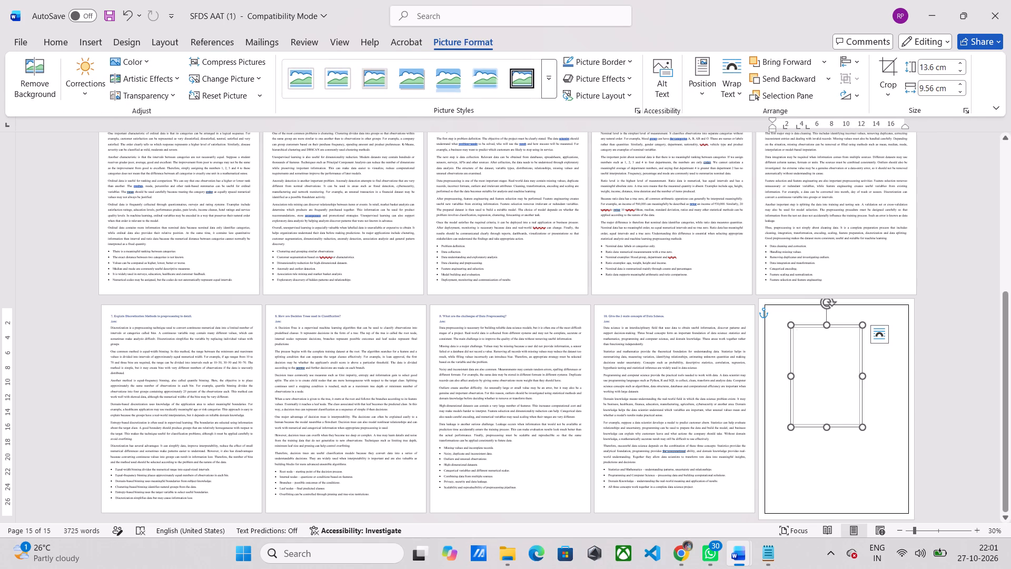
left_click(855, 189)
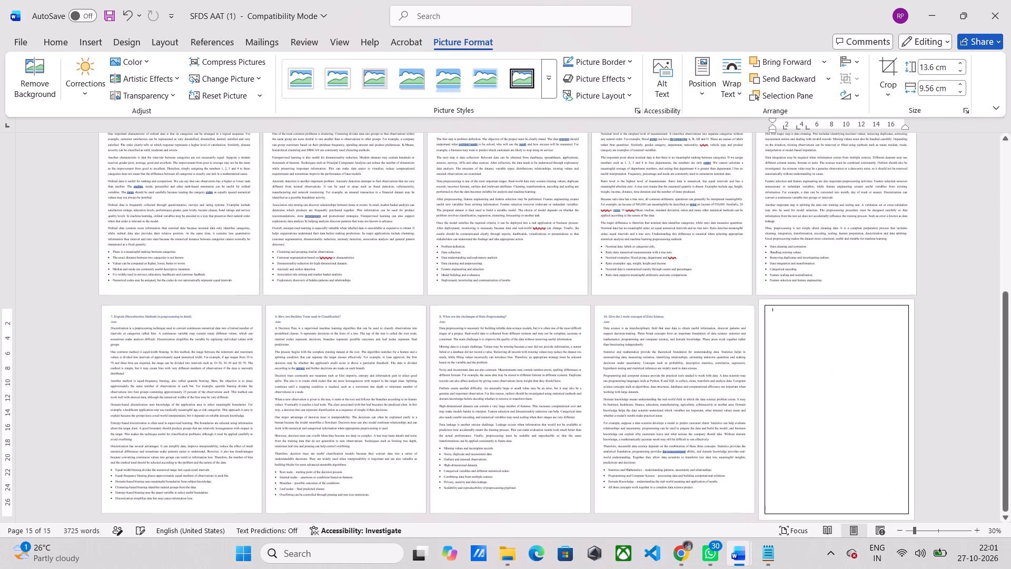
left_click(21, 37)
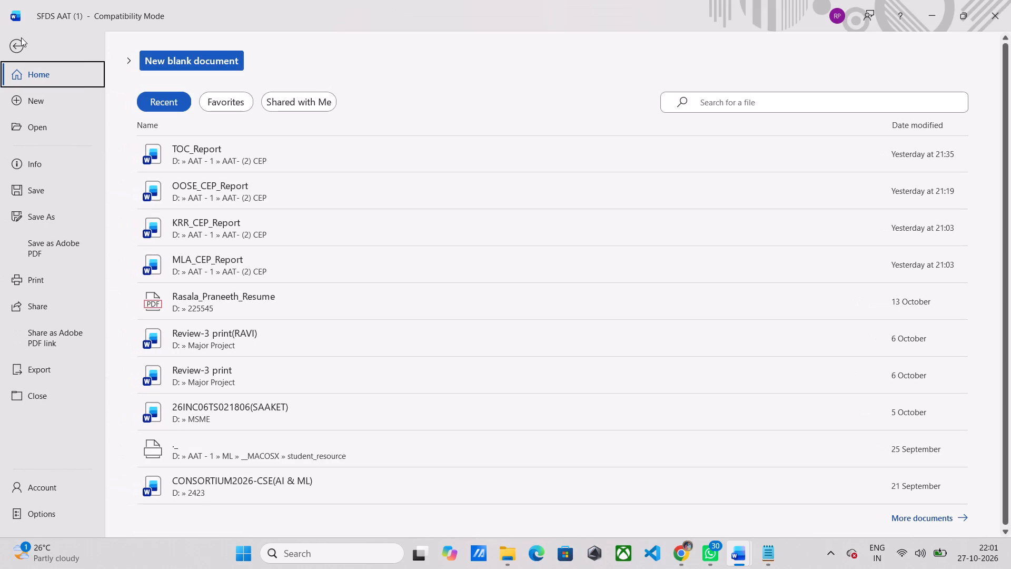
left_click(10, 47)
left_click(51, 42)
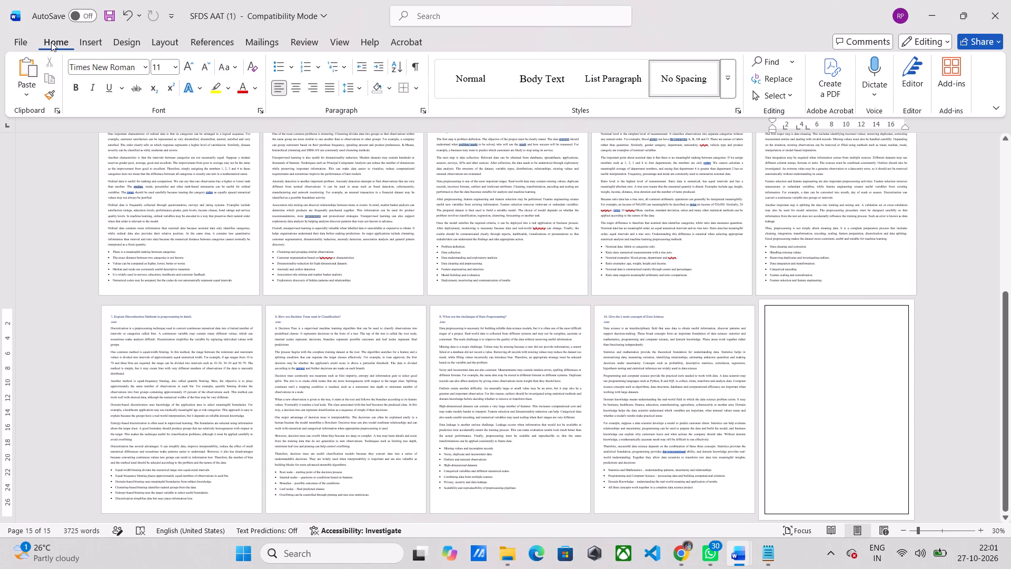
Write "THANK YOU" on the bordered last page, positioned with 13 blank lines above it and 20 spaces before it.
double_click(801, 336)
key("Return")
key("Return")
key("Return")
key("Return")
key("Return")
key("Return")
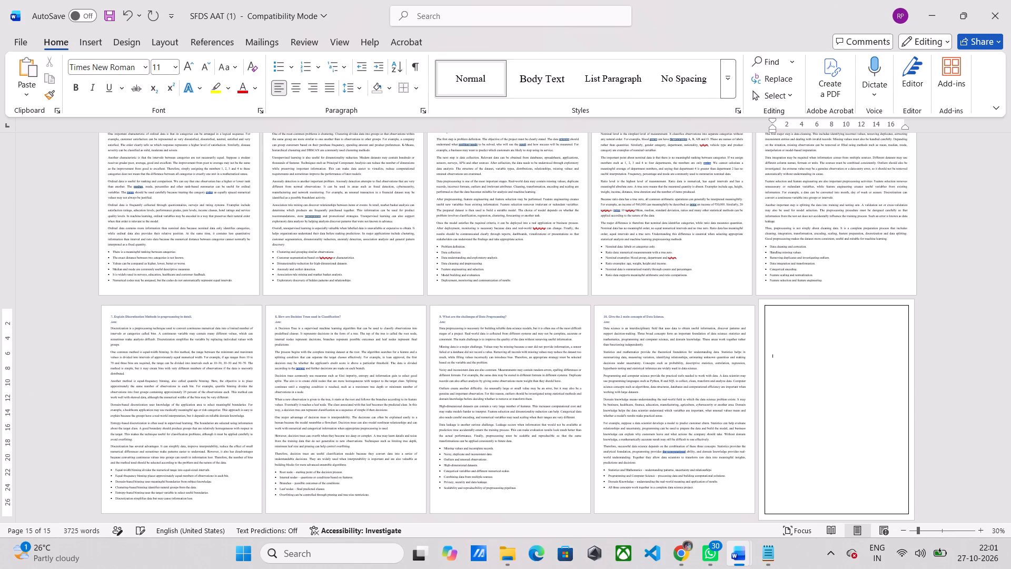
key("Return")
key("Return")
key("Return")
key("Return")
key("Return")
key("Return")
key("Return")
key("space")
key("space")
key("space")
key("space")
key("space")
key("space")
key("space")
key("space")
key("space")
key("space")
key("space")
key("space")
key("space")
key("space")
key("space")
key("space")
key("space")
key("space")
key("space")
key("space")
type("HANK")
key("space")
type("YO")
key("u")
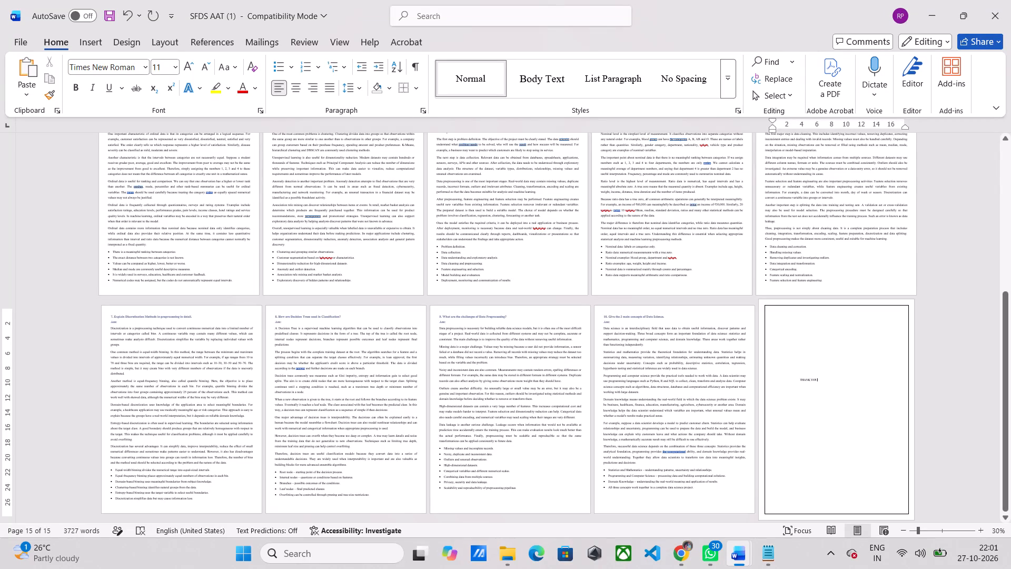
Select the "THANK YOU" text and apply the document style set with a large black title and orange Heading 1.
left_click_drag(822, 376, 795, 377)
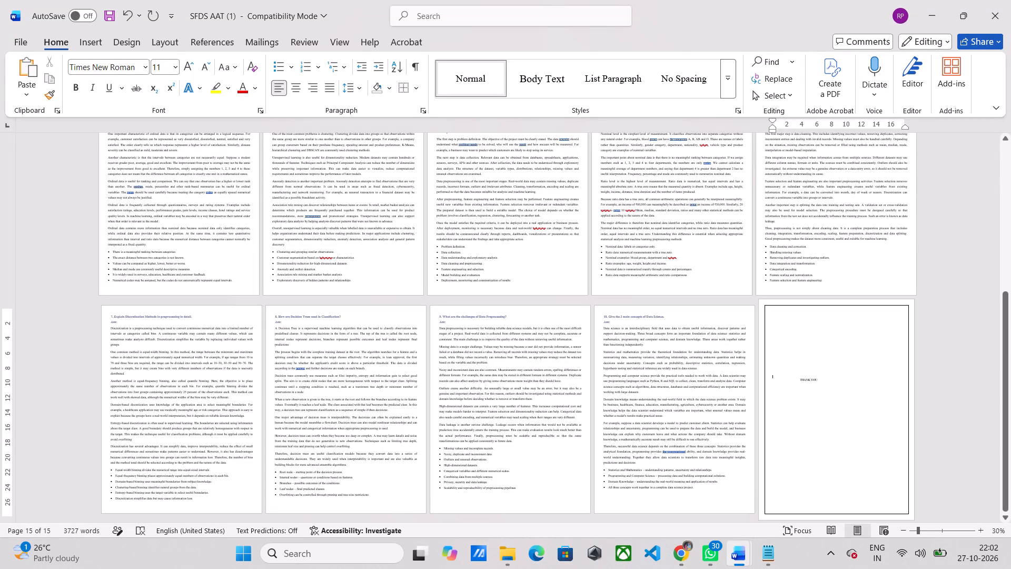
left_click_drag(795, 377, 797, 378)
left_click(797, 378)
scroll(816, 379, "up", 6, "ctrl")
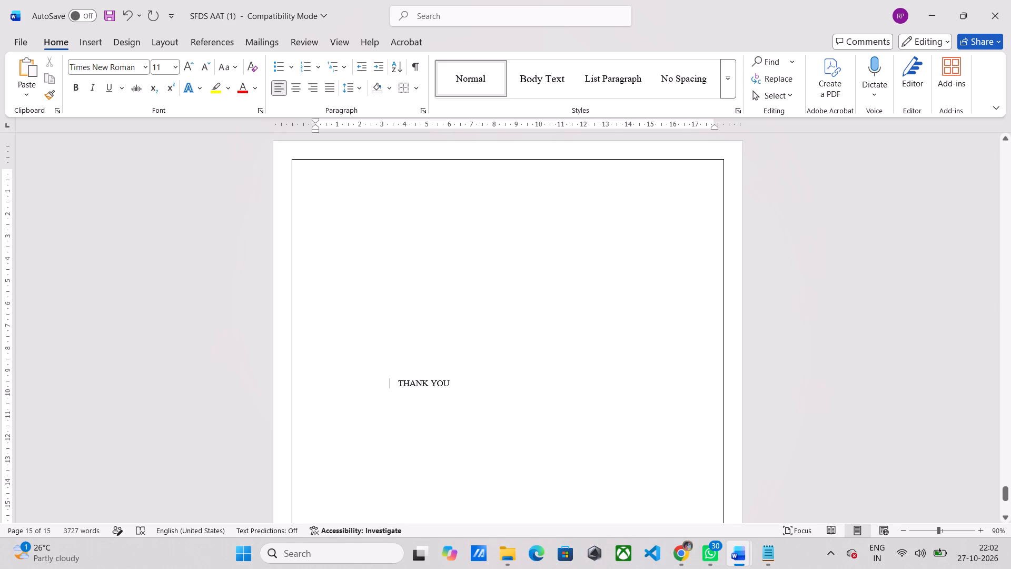
left_click_drag(451, 381, 410, 383)
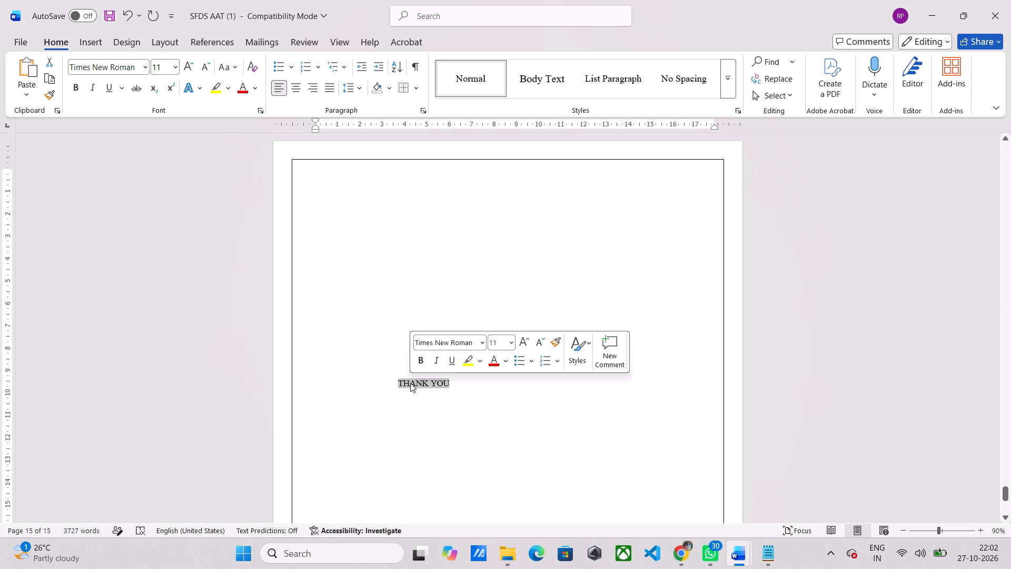
left_click(122, 45)
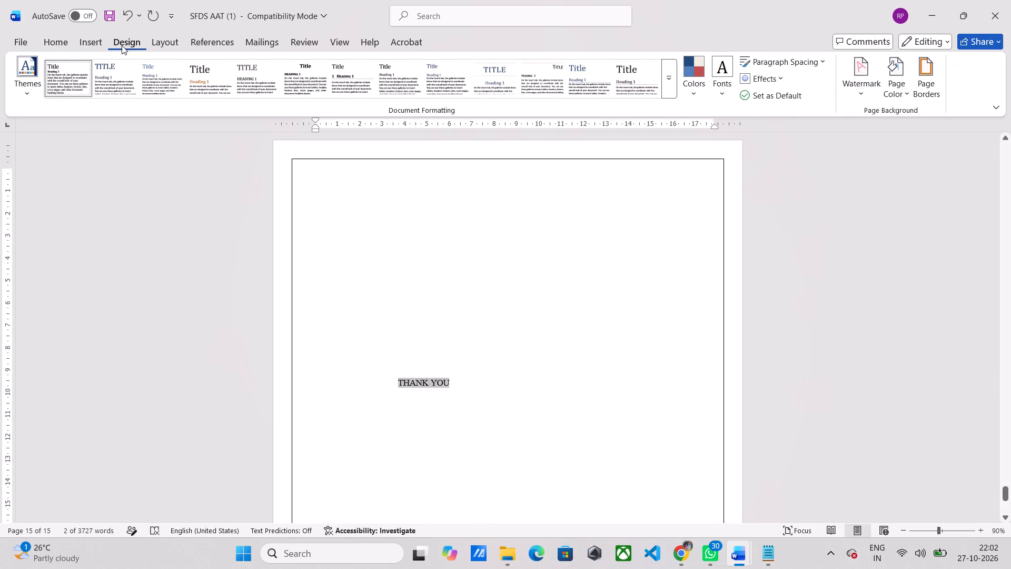
left_click(205, 71)
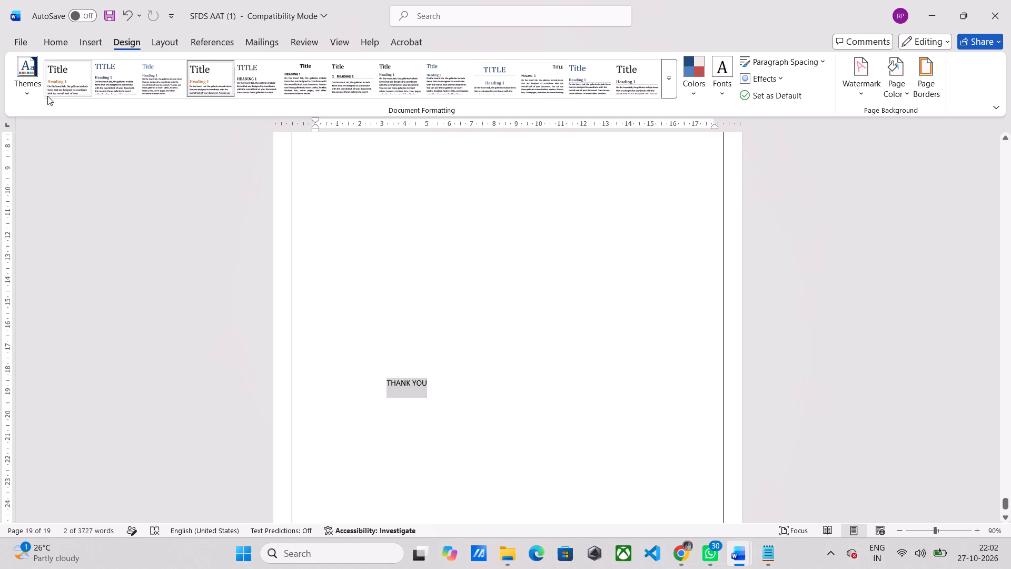
Undo the document style set last applied to the document.
key("ctrl+z")
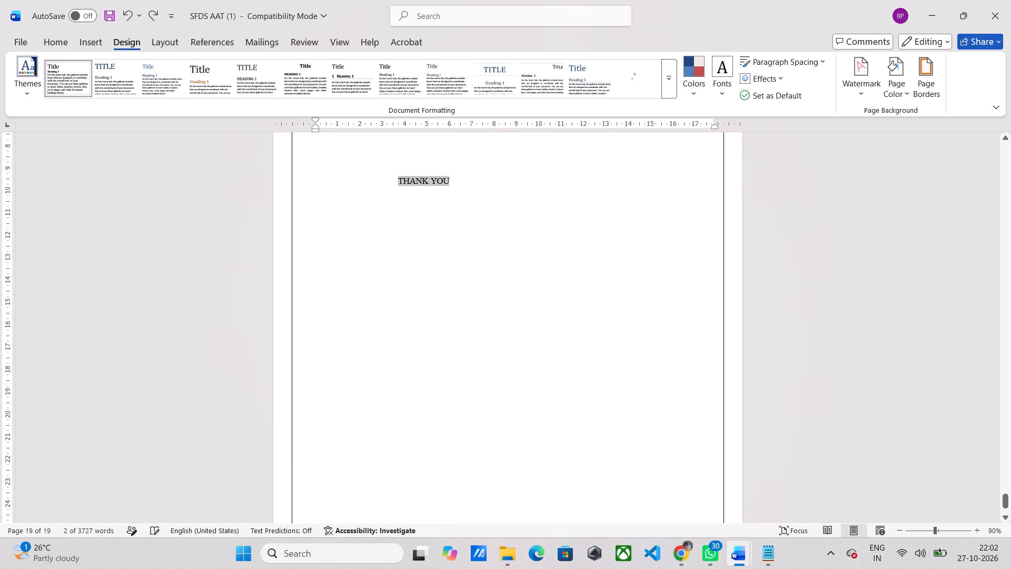
Check the document's page layout from the cover page through to the bordered last page.
scroll(153, 170, "down", 2, "ctrl")
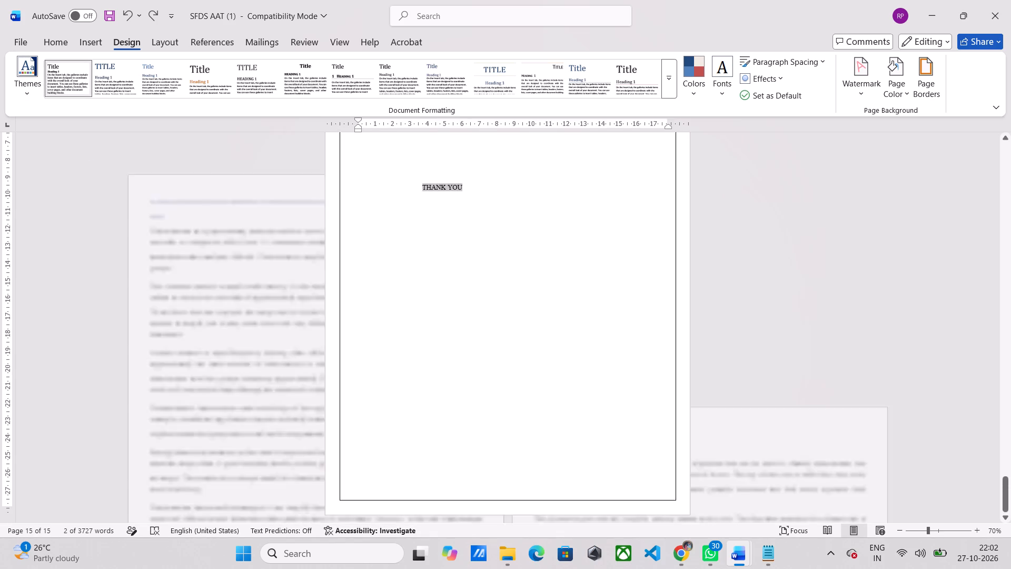
scroll(153, 170, "down", 2, "ctrl")
scroll(153, 170, "up", 11)
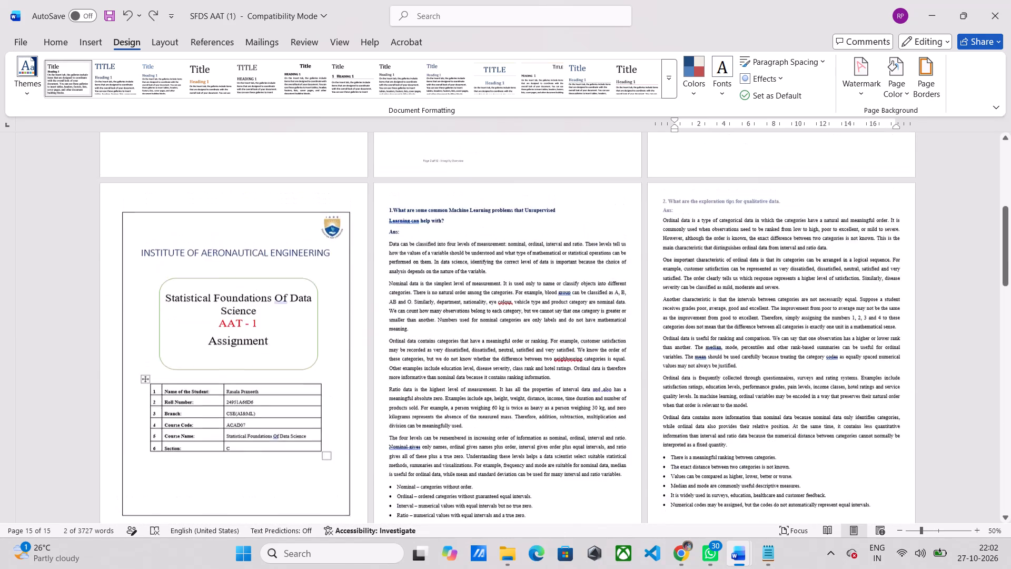
scroll(153, 170, "up", 5)
scroll(153, 170, "down", 10)
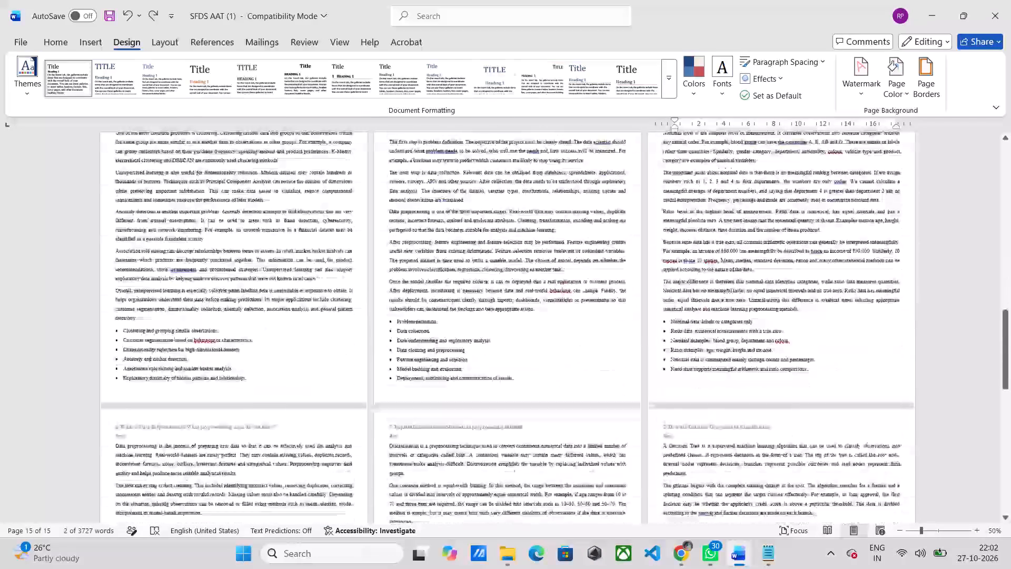
scroll(153, 170, "down", 13)
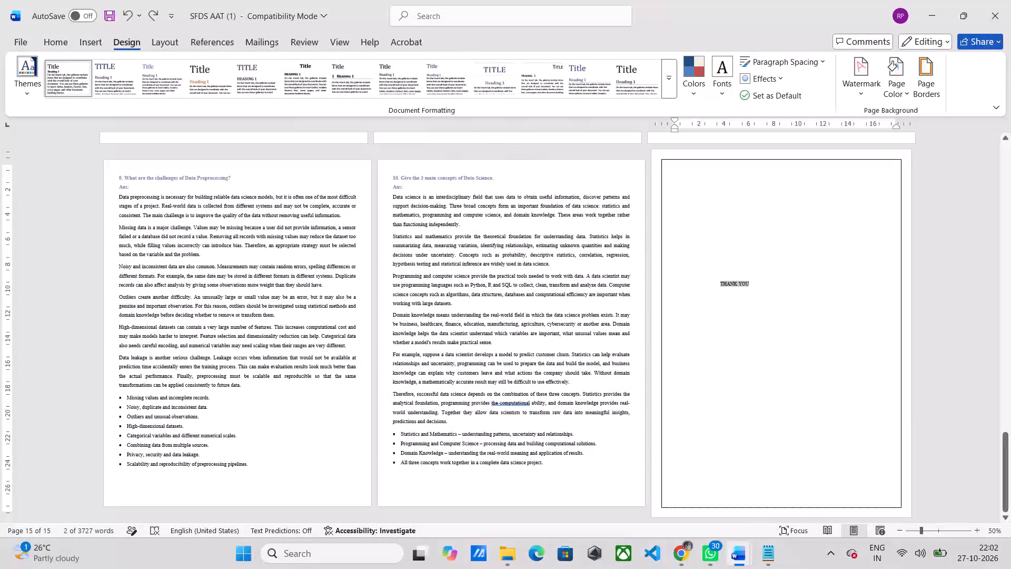
Set the font size of the selected "THANK YOU" on the bordered last page to 55.
left_click(54, 41)
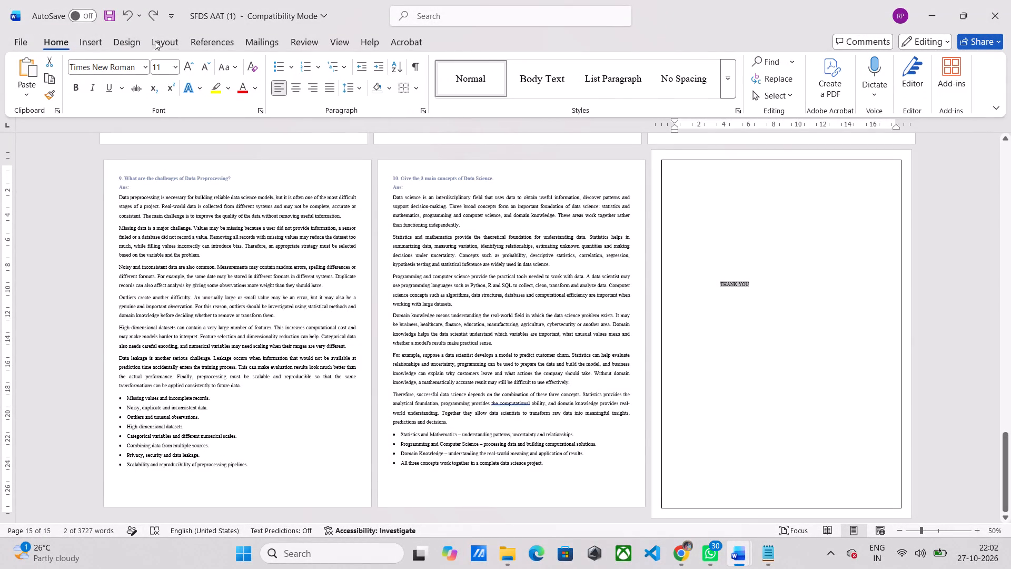
left_click(162, 68)
key("BackSpace")
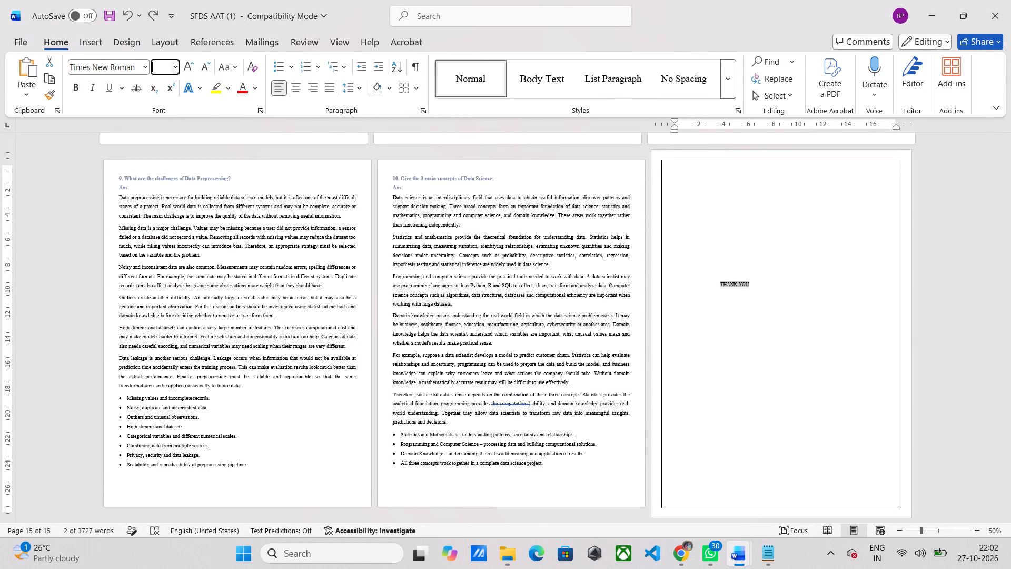
key("5")
key("5")
key("Return")
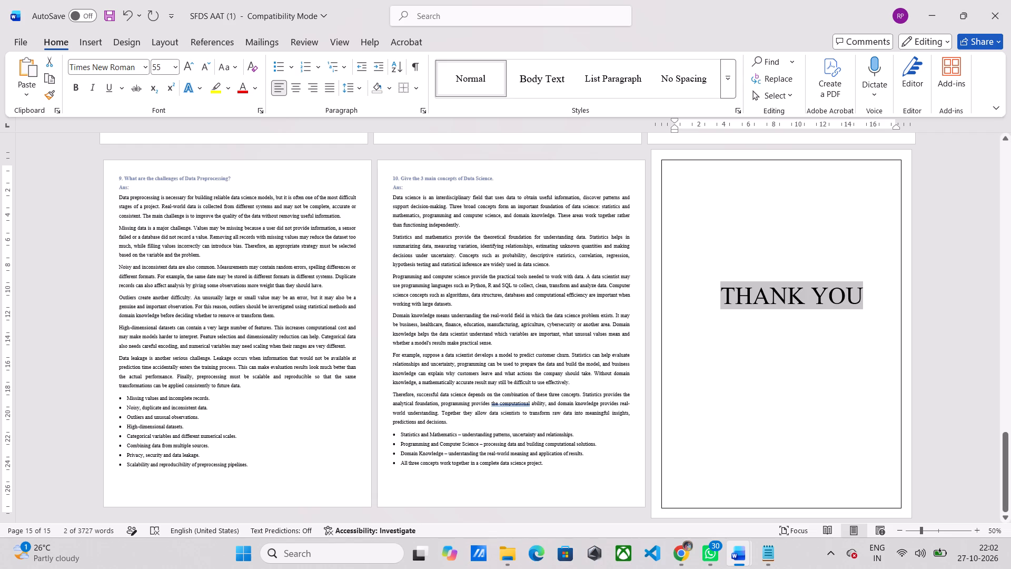
Delete six spaces before "THANK YOU" to bring it closer to the centre of the bordered last page.
left_click(691, 319)
left_click(723, 299)
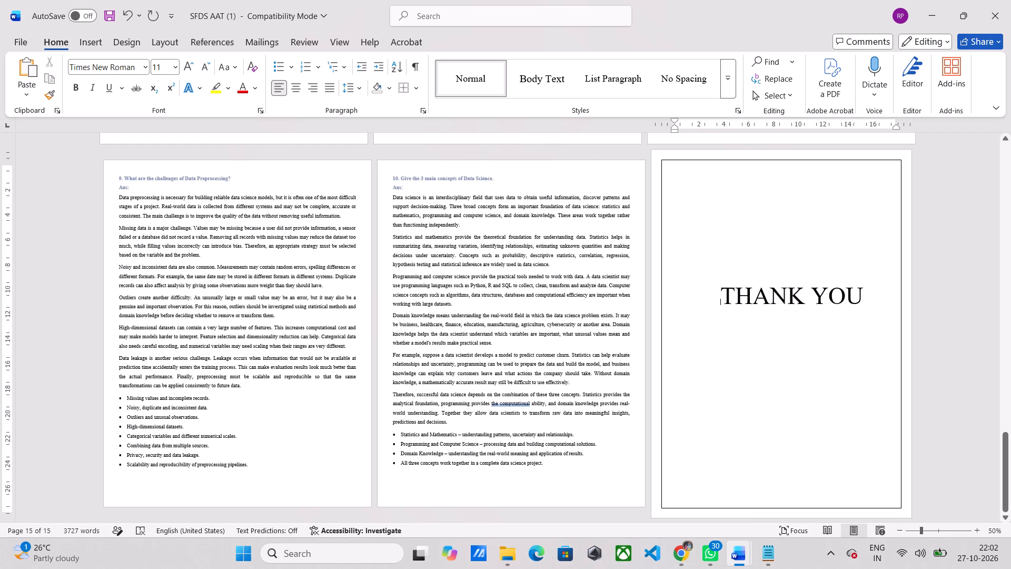
key("BackSpace")
key("BackSpace")
key("BackSpace")
key("BackSpace")
key("BackSpace")
key("BackSpace")
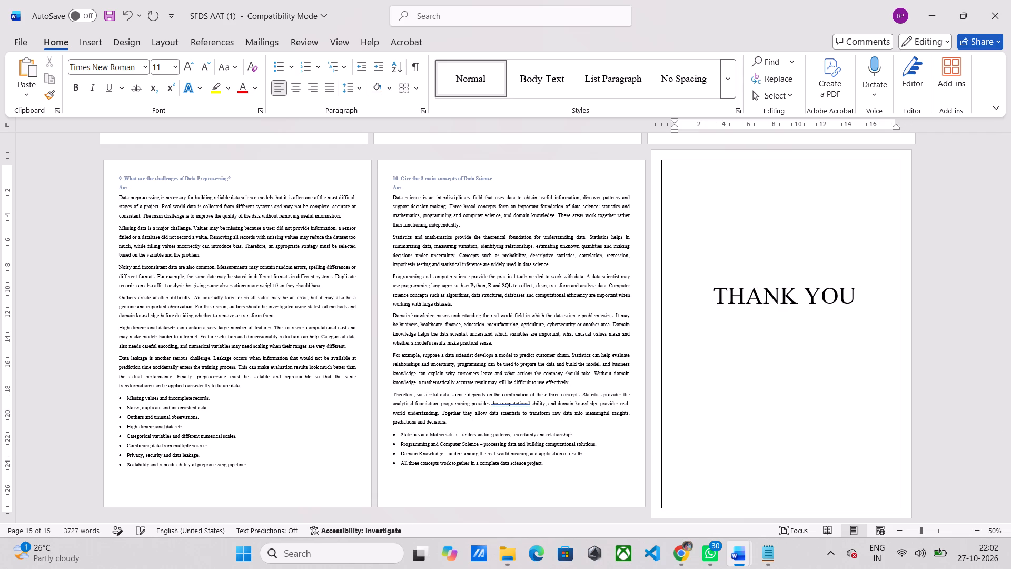
Review all the document's pages in overview, then go back through them to the iThenticate cover page.
scroll(954, 264, "down", 3, "ctrl")
scroll(954, 264, "up", 2)
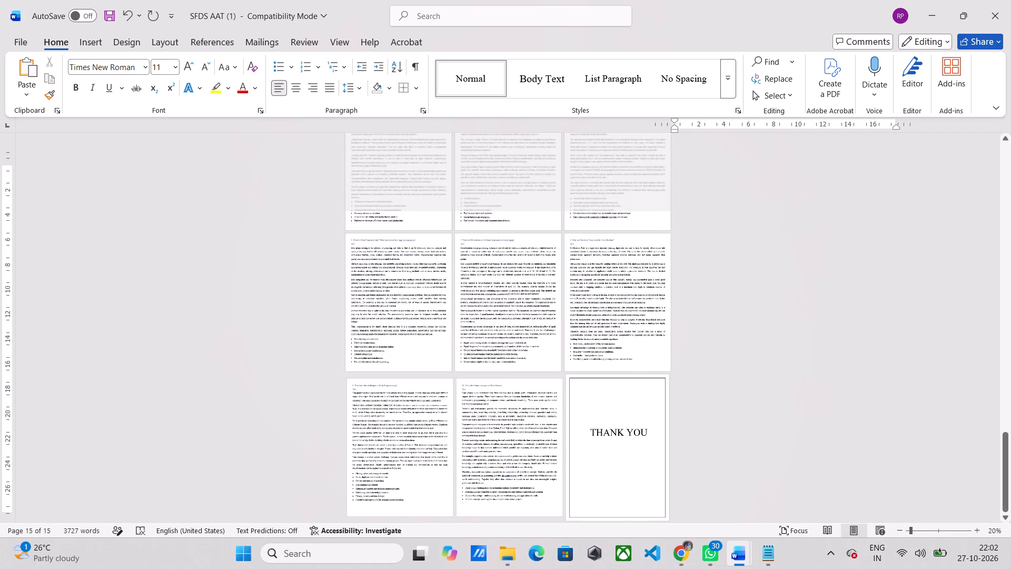
scroll(954, 264, "up", 1)
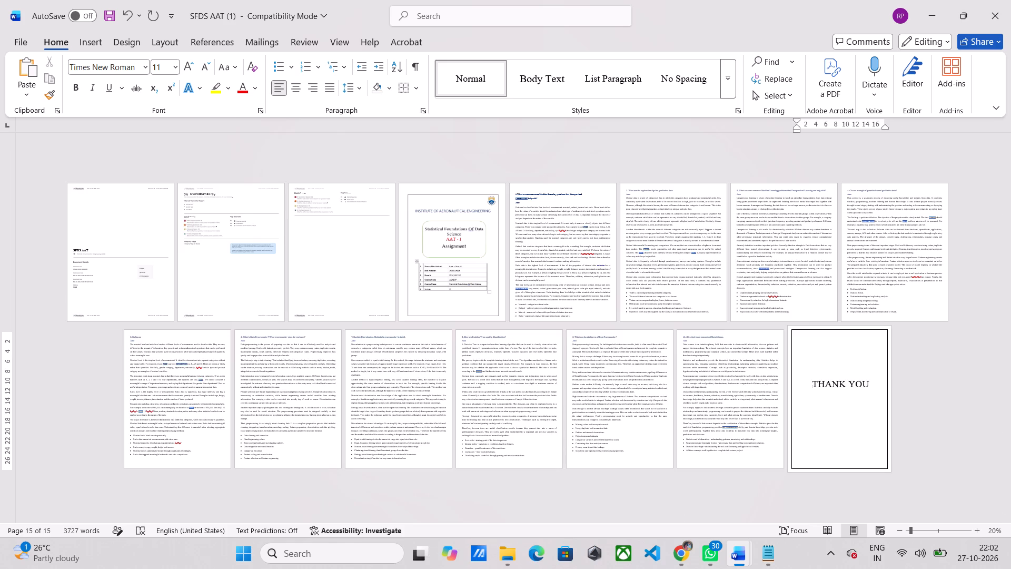
scroll(534, 256, "up", 4, "ctrl")
scroll(534, 256, "down", 1)
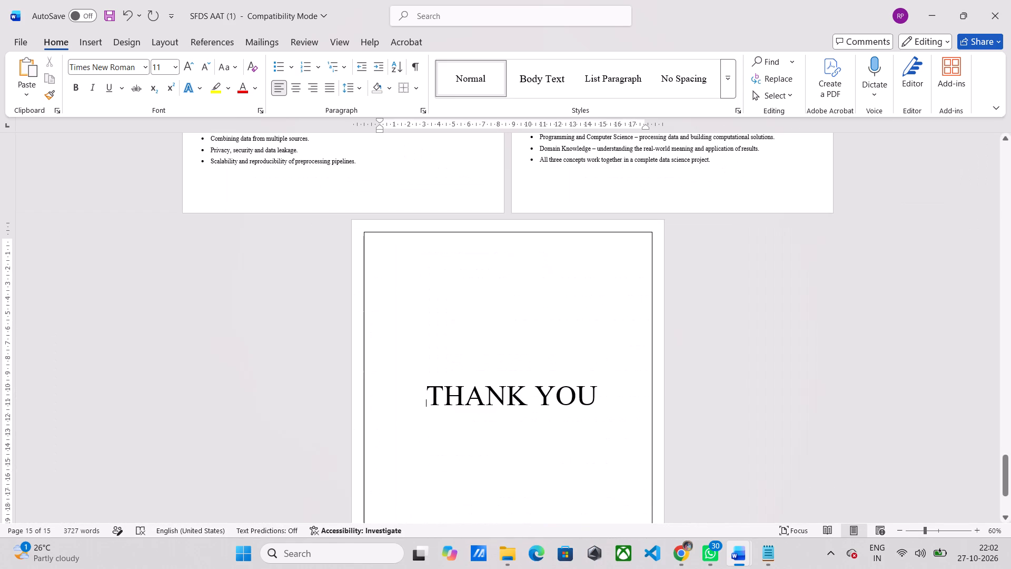
scroll(534, 256, "up", 4)
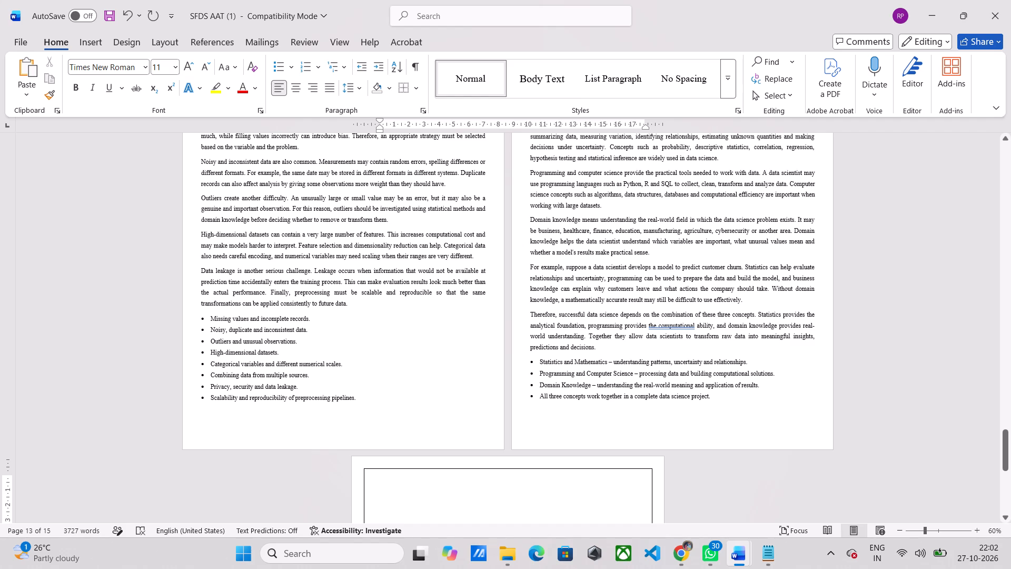
scroll(534, 256, "up", 4, "ctrl")
scroll(534, 256, "up", 14)
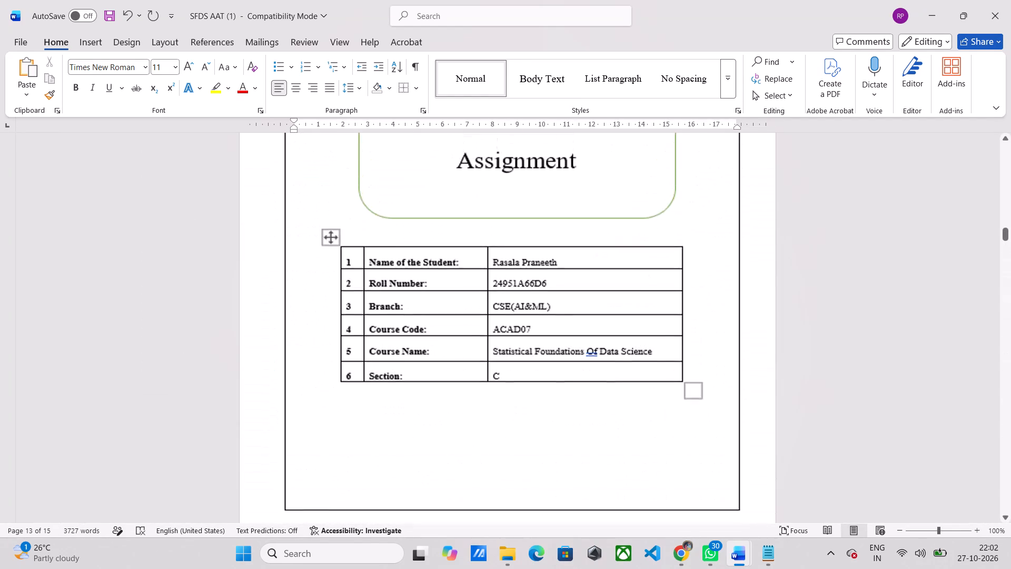
scroll(534, 256, "up", 10)
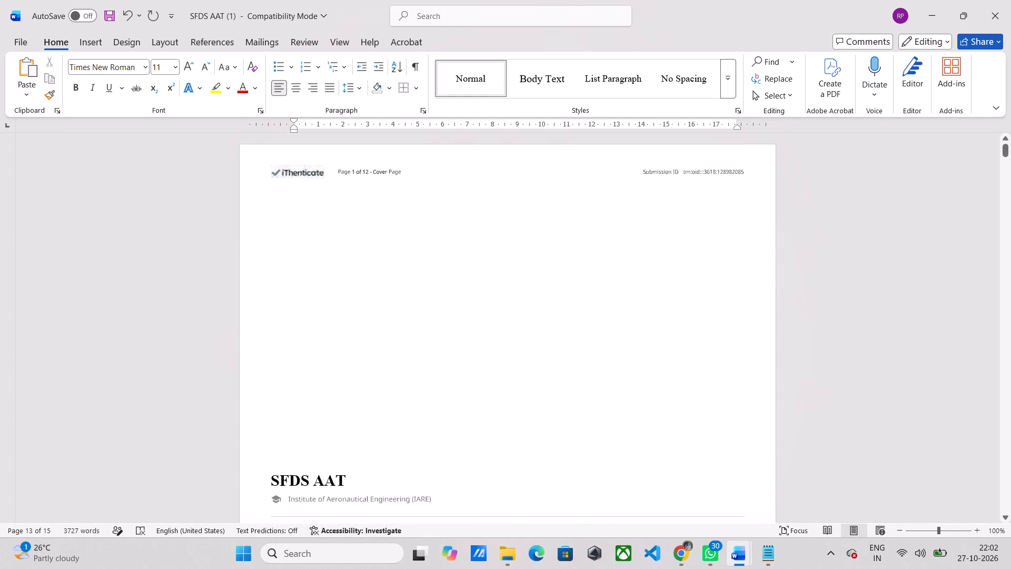
scroll(534, 256, "up", 4)
Review the report pages, assignment cover and numbered question pages, ending at the question 1 heading.
scroll(534, 256, "down", 7)
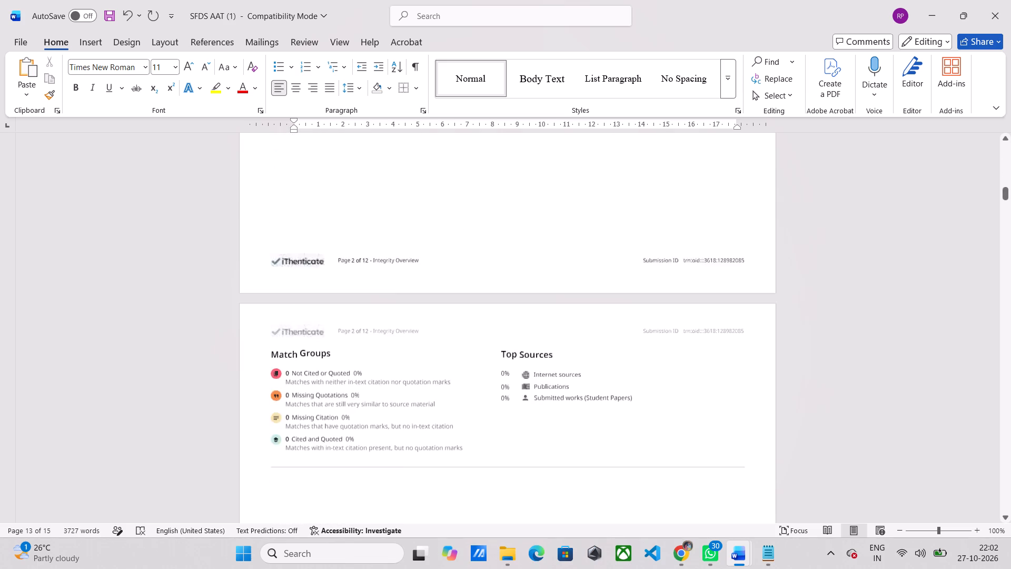
scroll(534, 256, "down", 5)
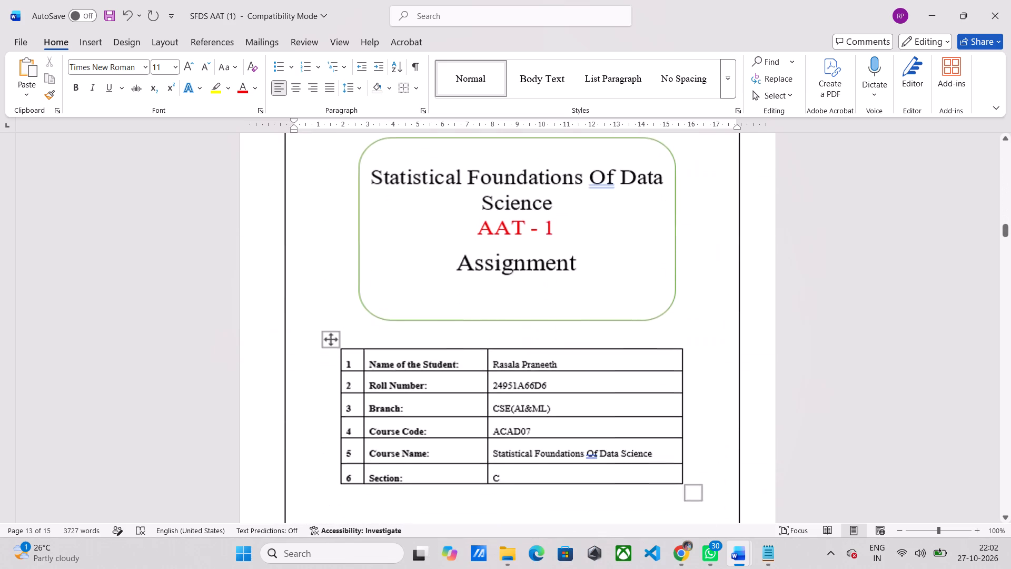
scroll(534, 256, "down", 7)
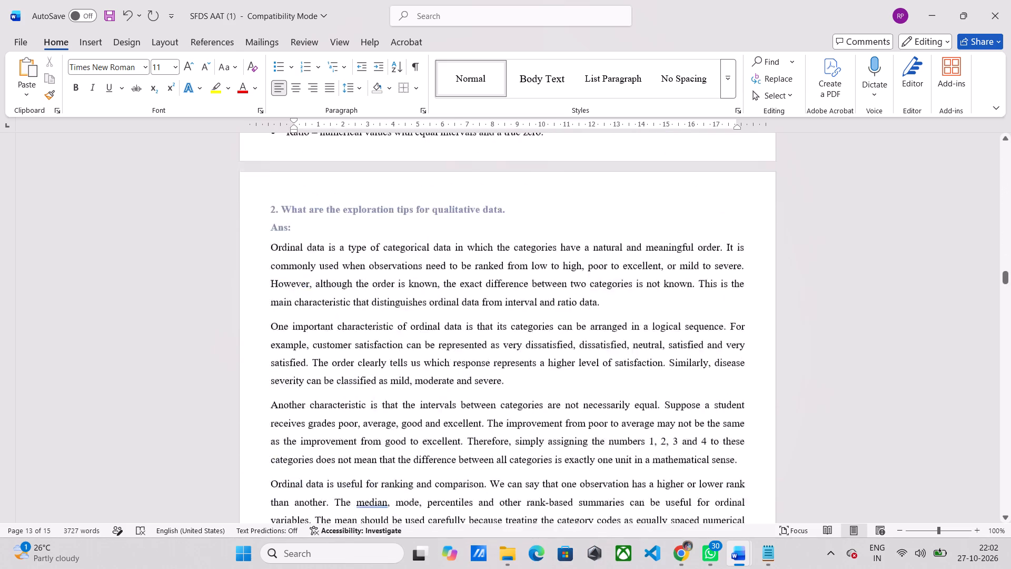
scroll(534, 256, "down", 1)
scroll(534, 256, "up", 2)
scroll(534, 256, "down", 1)
scroll(534, 256, "up", 1)
scroll(534, 256, "down", 1)
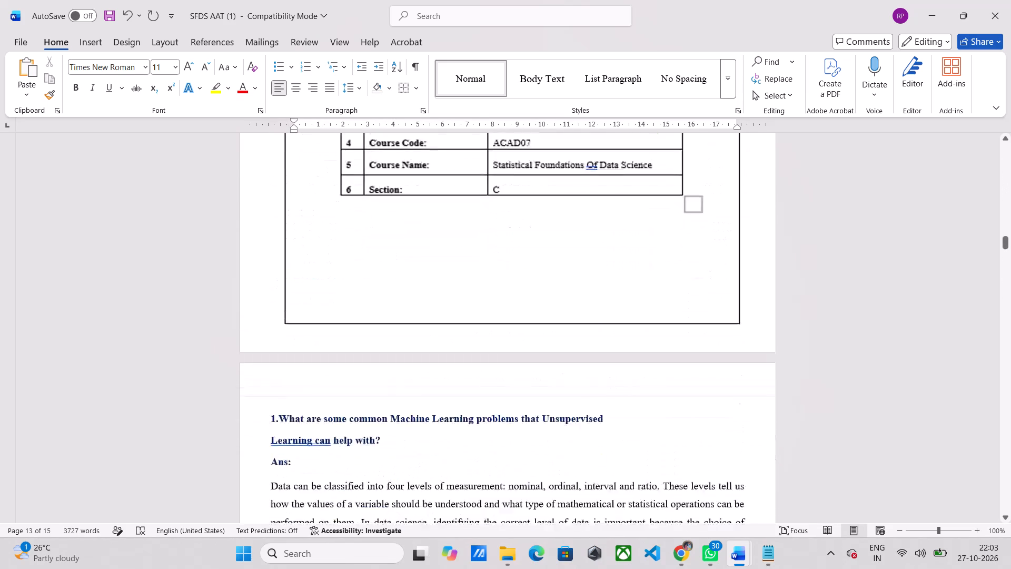
scroll(534, 256, "down", 7)
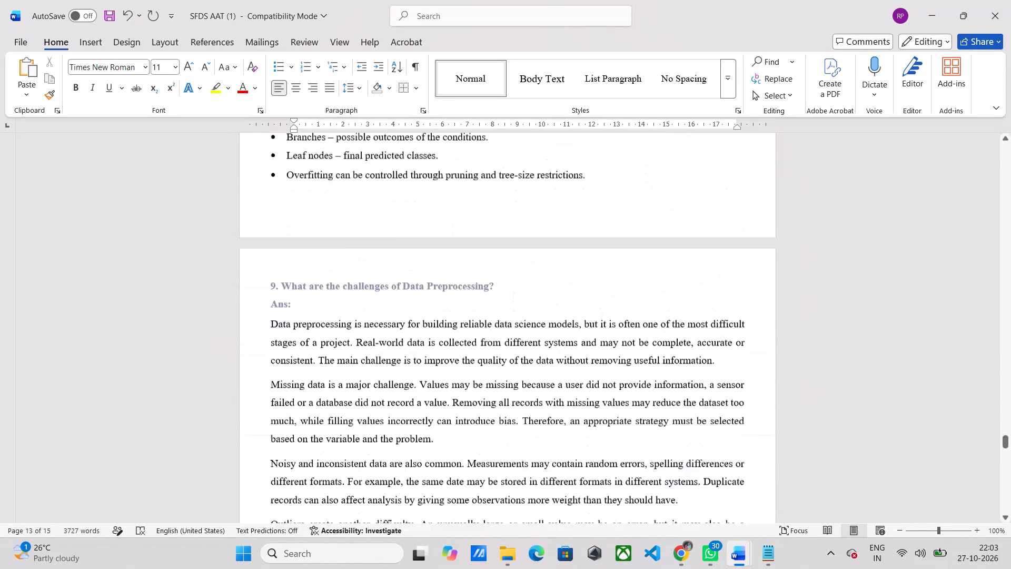
scroll(534, 256, "up", 13)
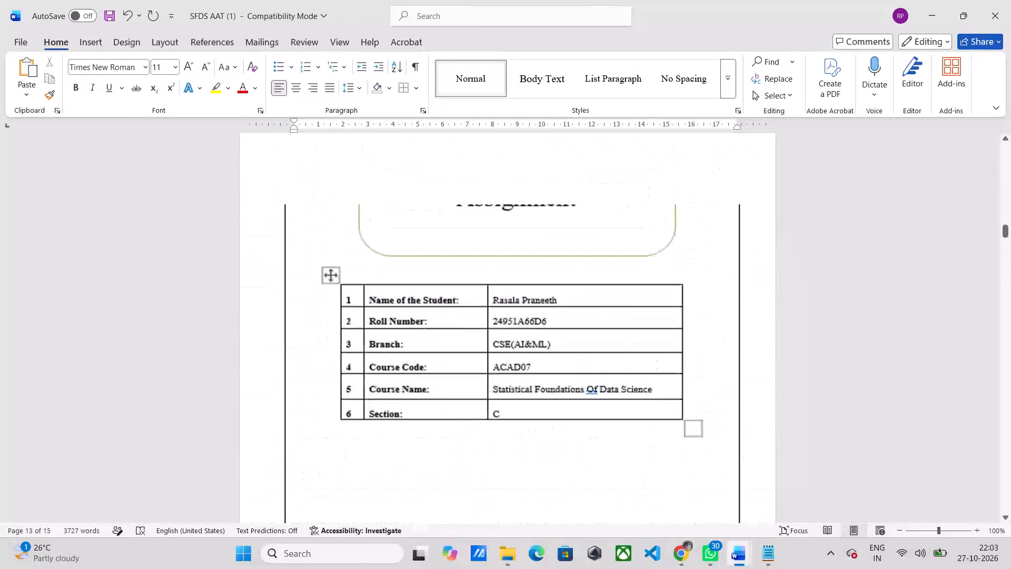
scroll(534, 256, "down", 4)
scroll(534, 256, "up", 2)
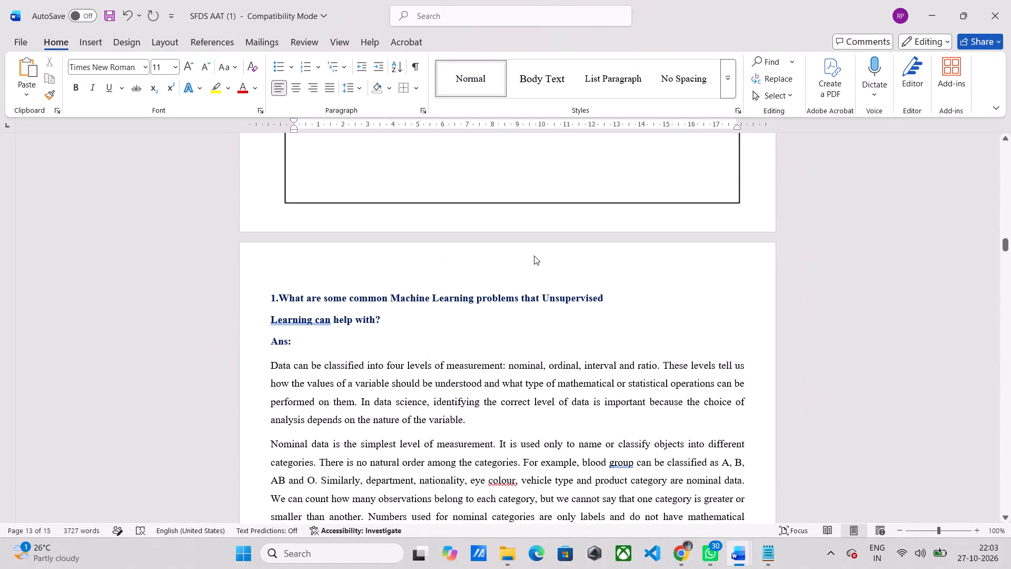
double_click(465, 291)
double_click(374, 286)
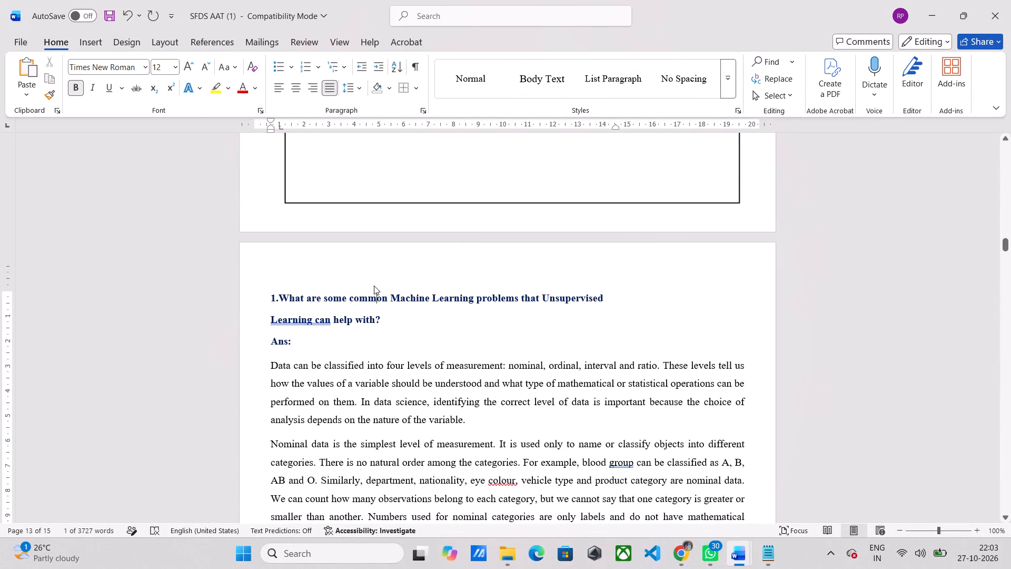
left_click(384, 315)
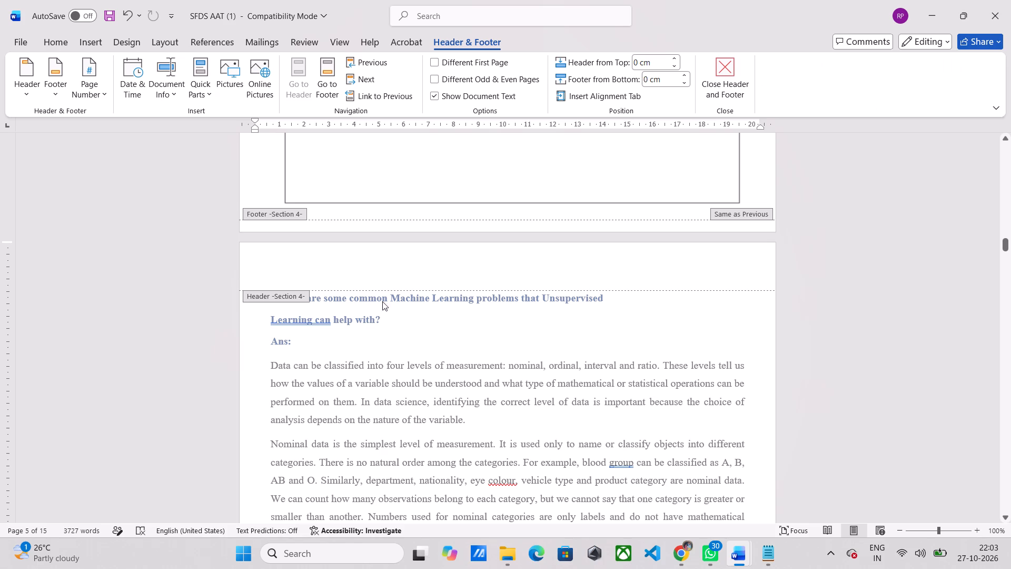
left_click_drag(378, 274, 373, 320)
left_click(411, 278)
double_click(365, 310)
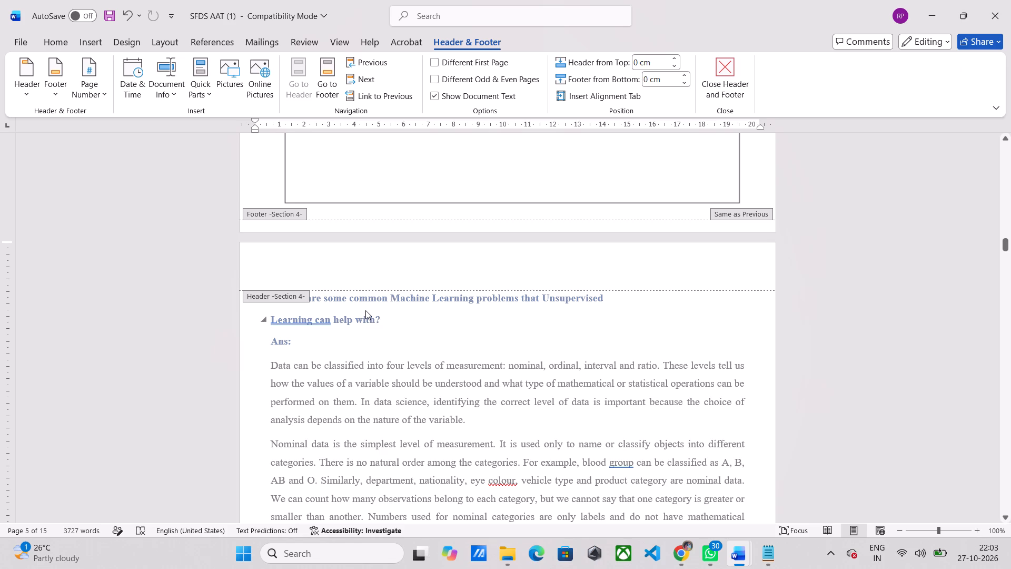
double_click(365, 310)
Delete the second line "Learning can help with?" from the question 1 heading, along with its line break.
left_click(386, 320)
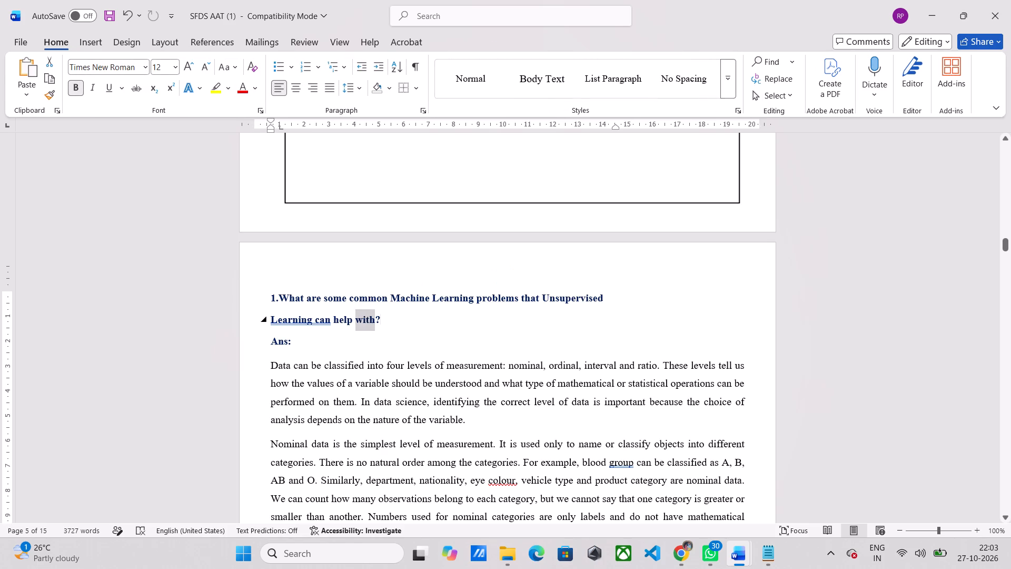
key("BackSpace")
key("BackSpace")
key("BackSpace")
key("BackSpace")
key("BackSpace")
key("BackSpace")
key("BackSpace")
key("BackSpace")
key("BackSpace")
key("BackSpace")
key("BackSpace")
key("BackSpace")
key("BackSpace")
key("BackSpace")
key("BackSpace")
key("BackSpace")
key("BackSpace")
key("BackSpace")
key("BackSpace")
key("BackSpace")
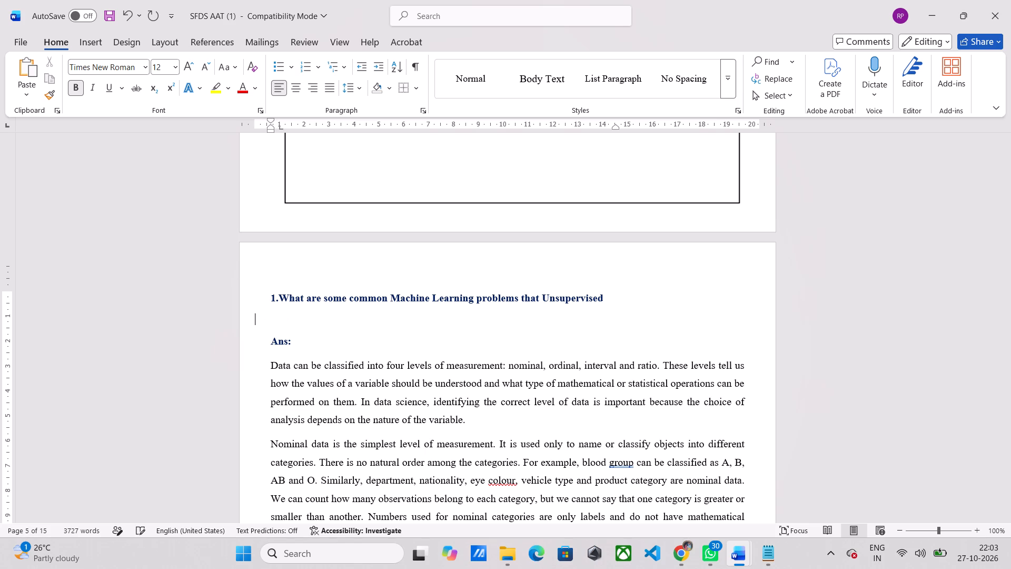
key("BackSpace")
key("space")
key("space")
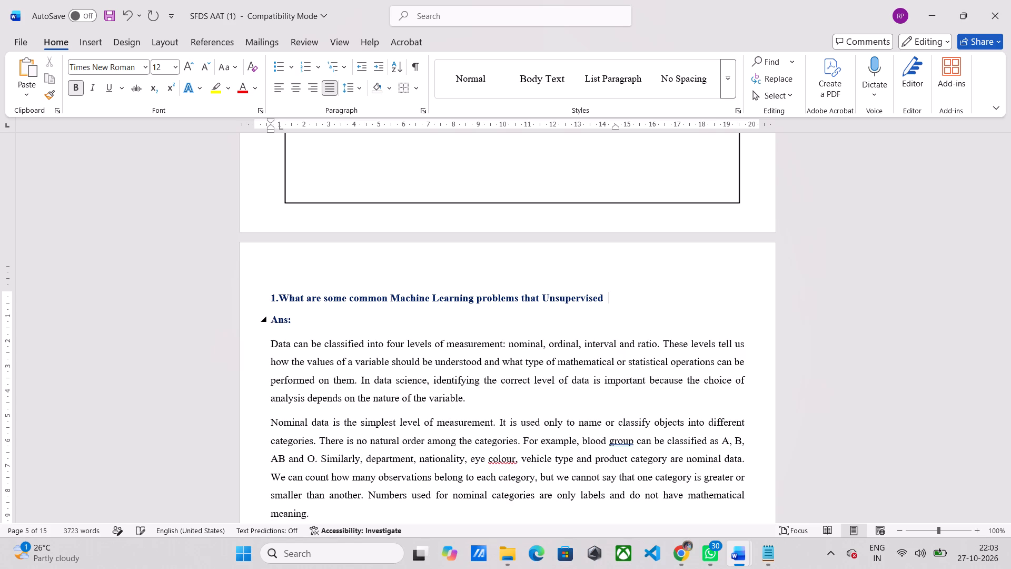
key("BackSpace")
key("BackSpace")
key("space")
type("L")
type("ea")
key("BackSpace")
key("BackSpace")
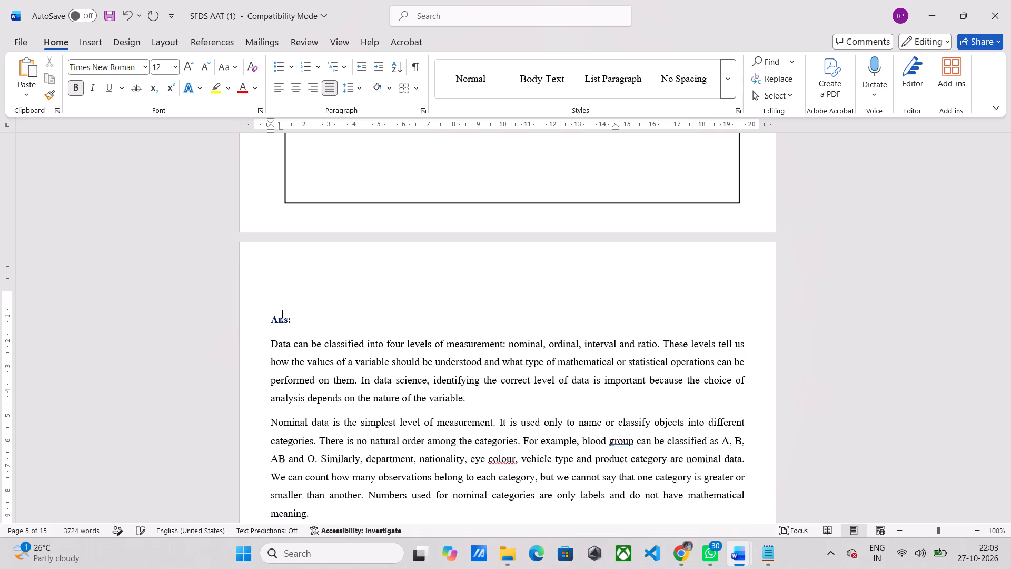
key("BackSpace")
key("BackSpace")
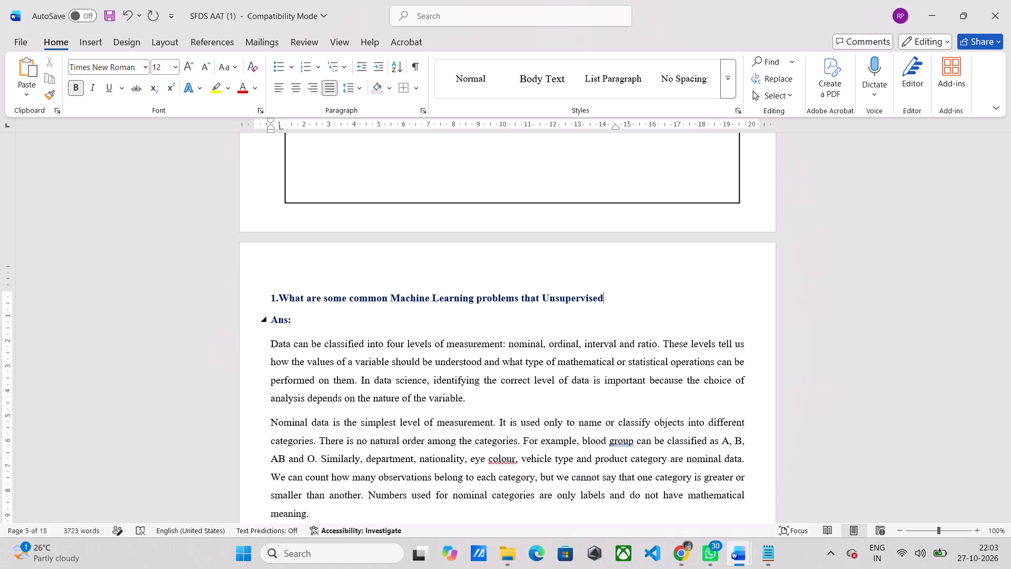
End the question 1 heading with a period after "Unsupervised".
key("period")
Shorten the question 1 heading by removing "that Unsupervised", so it ends with "Machine Learning problems.".
key("BackSpace")
key("BackSpace")
key("BackSpace")
key("BackSpace")
key("BackSpace")
key("BackSpace")
key("BackSpace")
key("BackSpace")
key("BackSpace")
key("BackSpace")
key("BackSpace")
key("BackSpace")
key("BackSpace")
key("BackSpace")
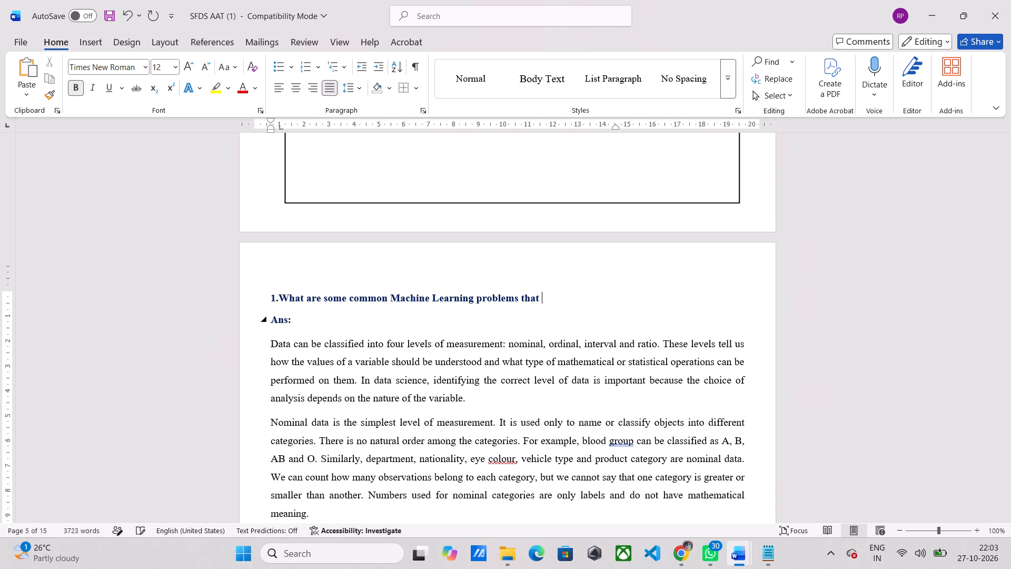
key("BackSpace")
key("BackSpace")
key("BackSpace")
key("BackSpace")
key("BackSpace")
key("period")
Start saving a copy of the document as a PDF in the D: drive folder AAT - 1 > AAT- (2) CEP.
scroll(689, 317, "up", 3)
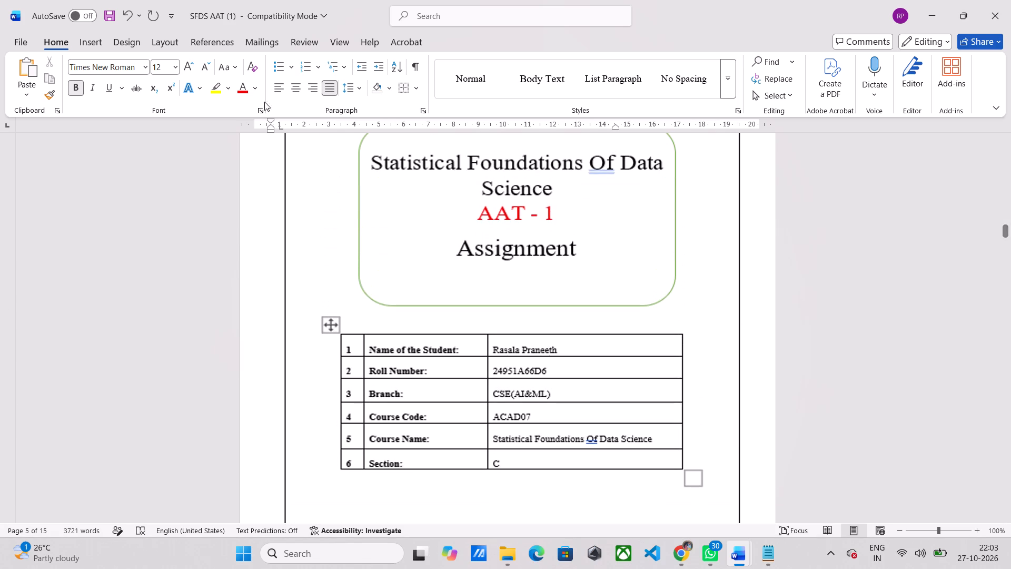
left_click(14, 40)
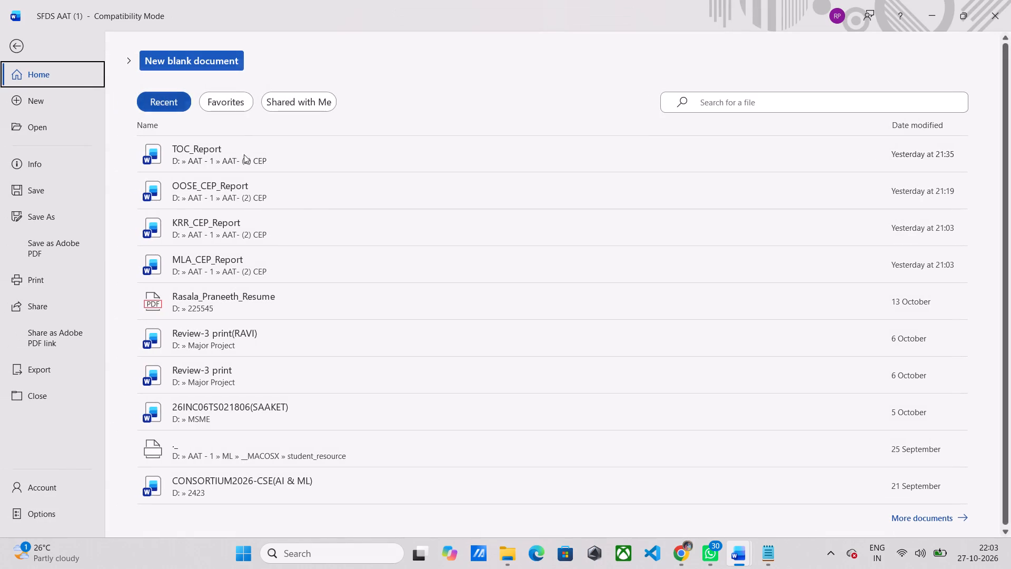
left_click(43, 212)
left_click(490, 114)
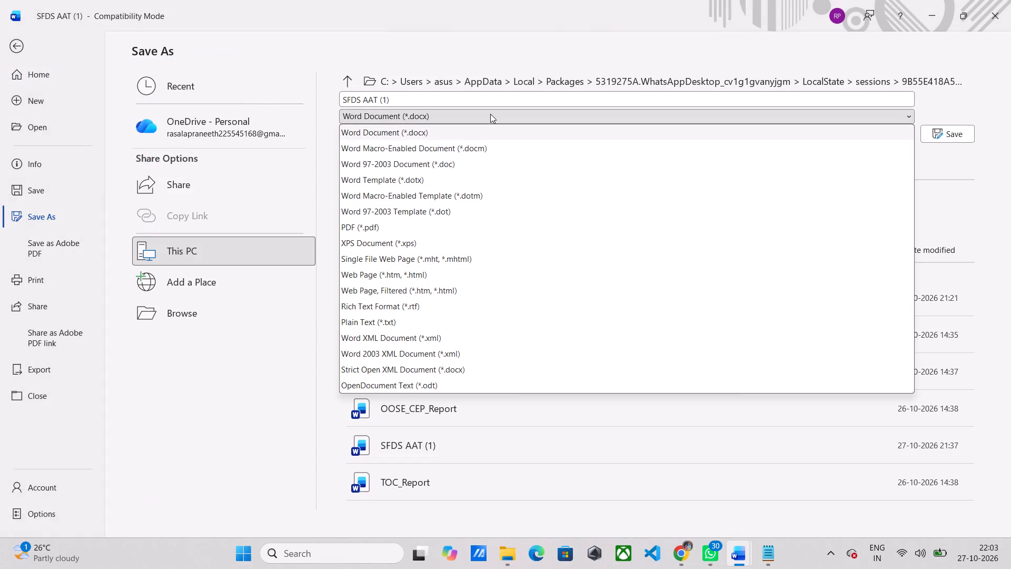
left_click(389, 225)
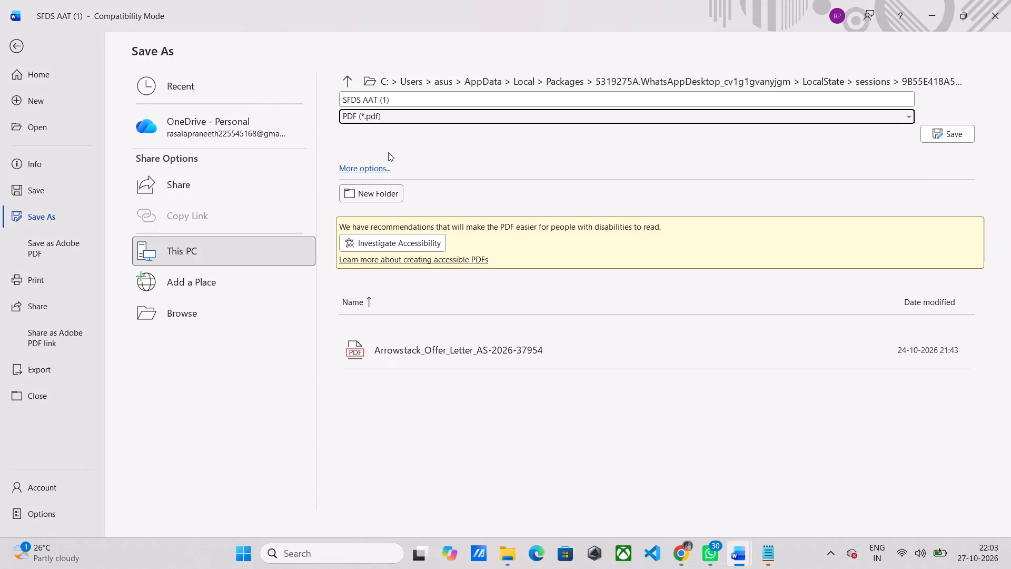
left_click(374, 165)
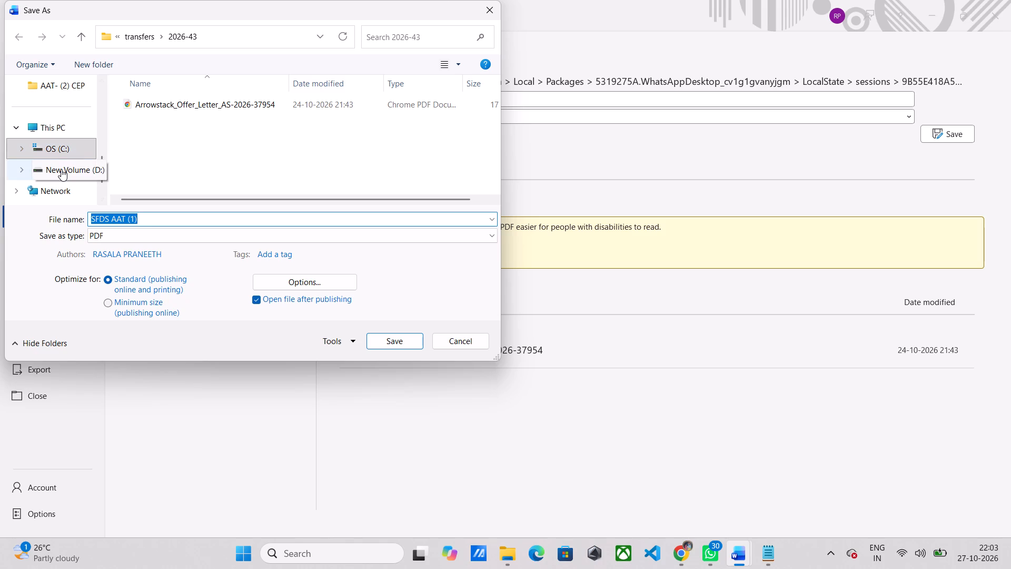
left_click(61, 169)
double_click(165, 127)
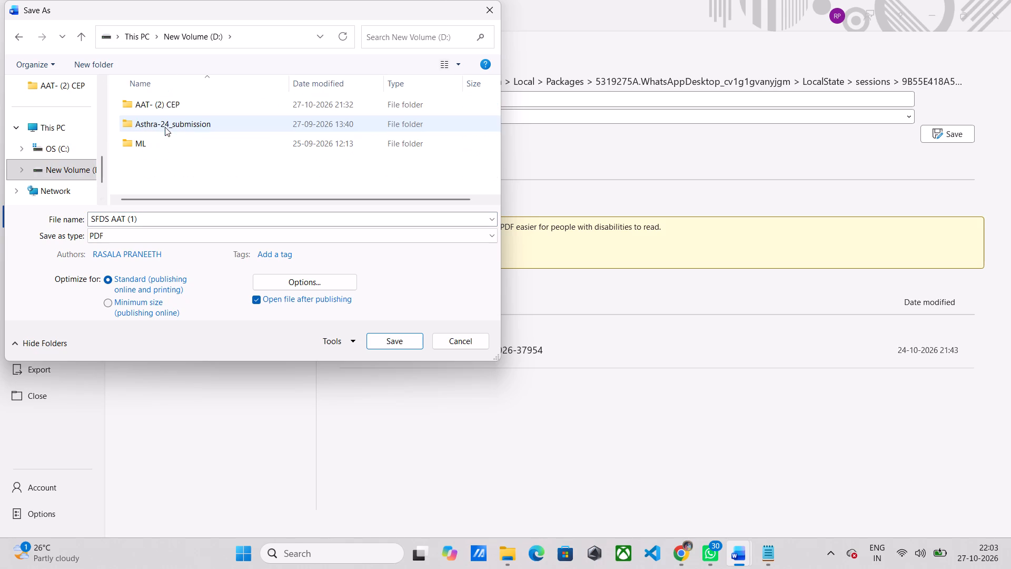
double_click(175, 102)
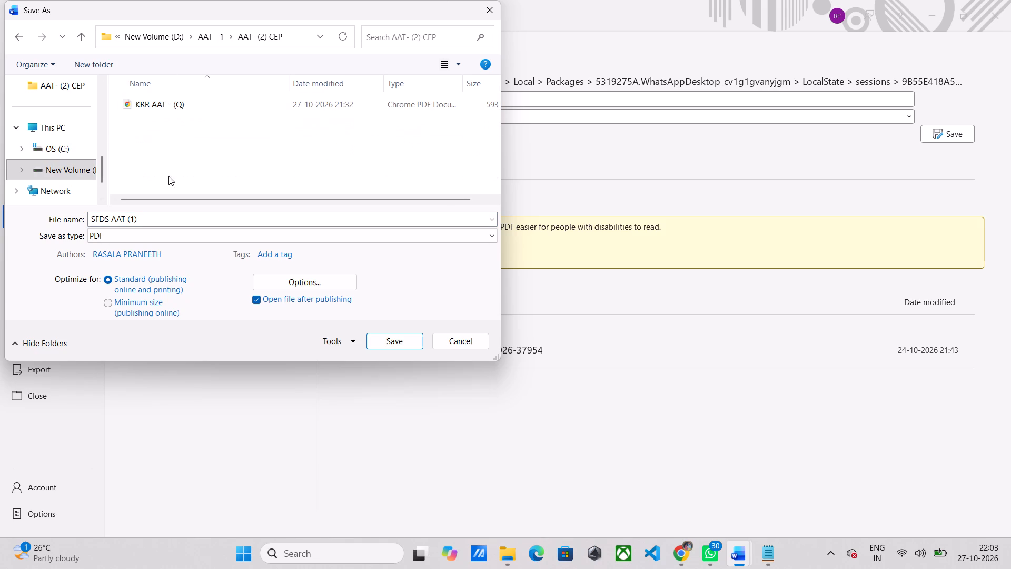
Change the PDF's file name to "SFDS AAT - (Q)".
left_click(138, 221)
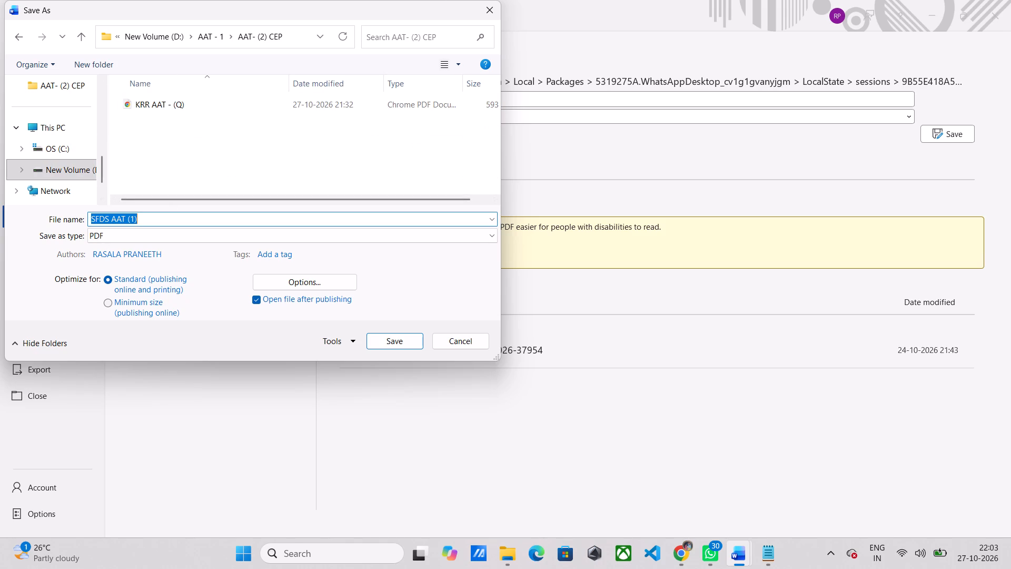
left_click(138, 221)
key("BackSpace")
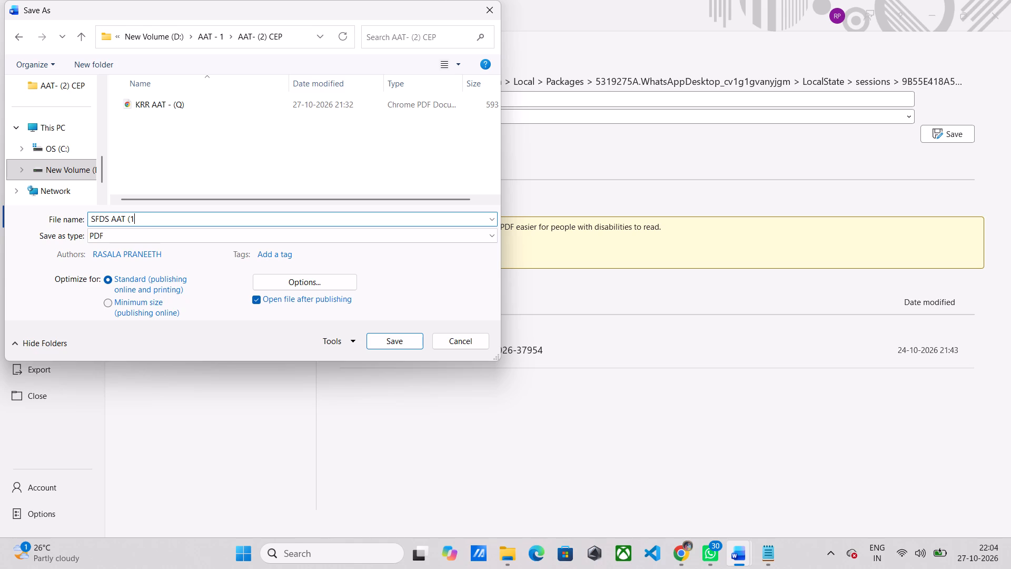
key("BackSpace")
key("BackSpace")
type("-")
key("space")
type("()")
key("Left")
Save the document as the PDF "SFDS AAT - (Q)" in the AAT- (2) CEP folder.
left_click(399, 341)
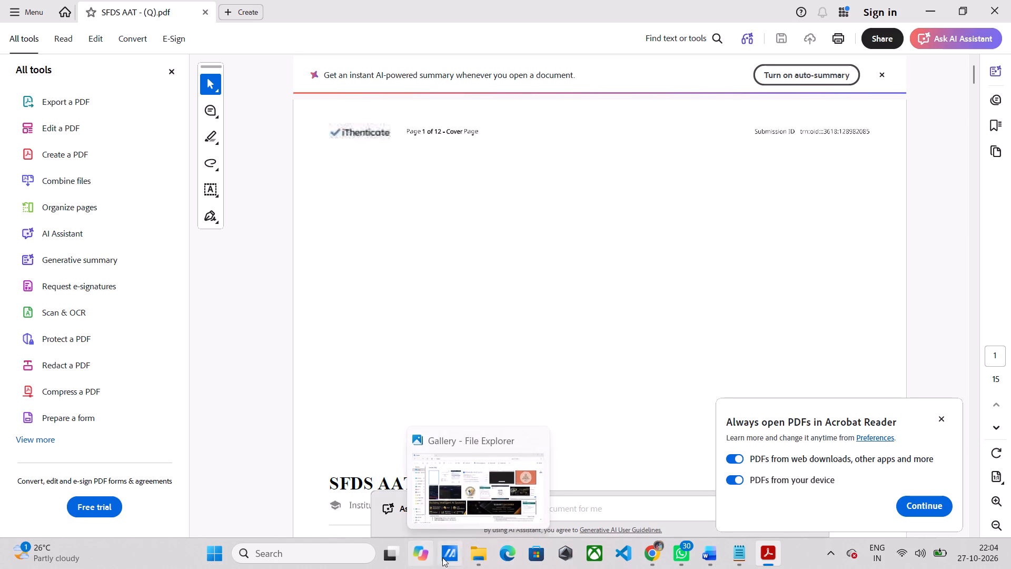
In File Explorer, go to D: > AAT - 1 > AAT- (2) CEP and copy the PDF "SFDS AAT - (Q)".
left_click(482, 492)
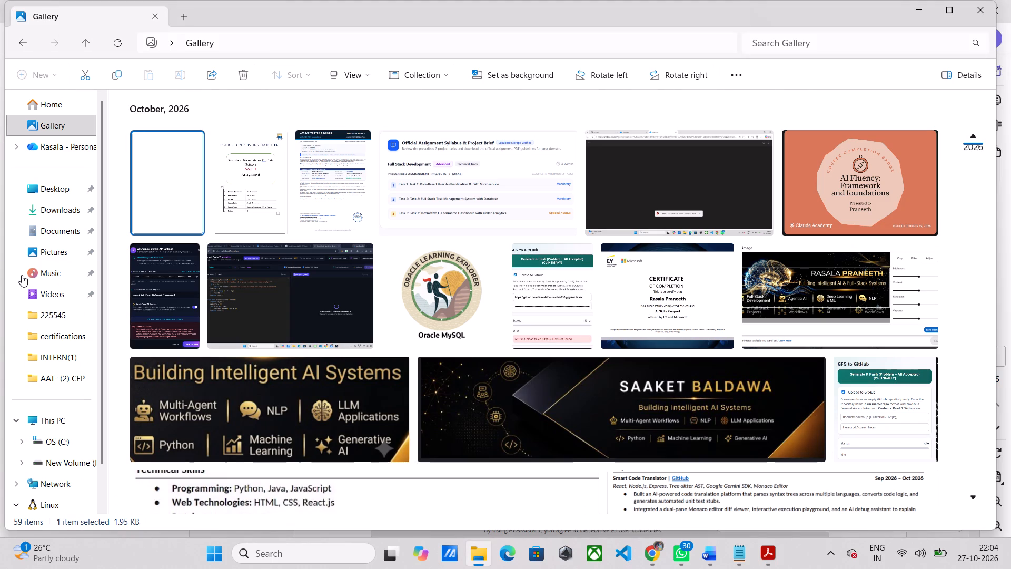
left_click(57, 467)
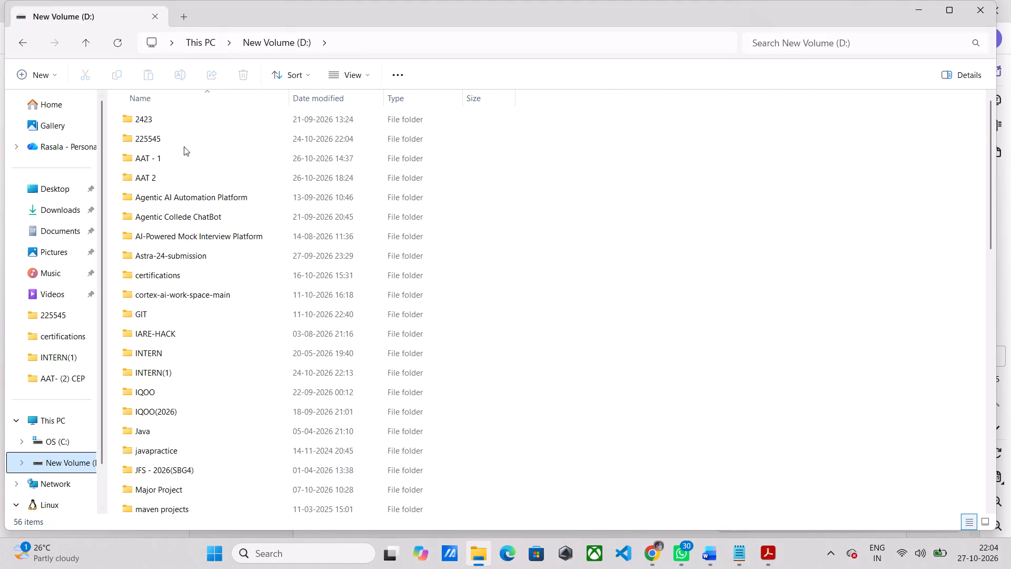
double_click(161, 162)
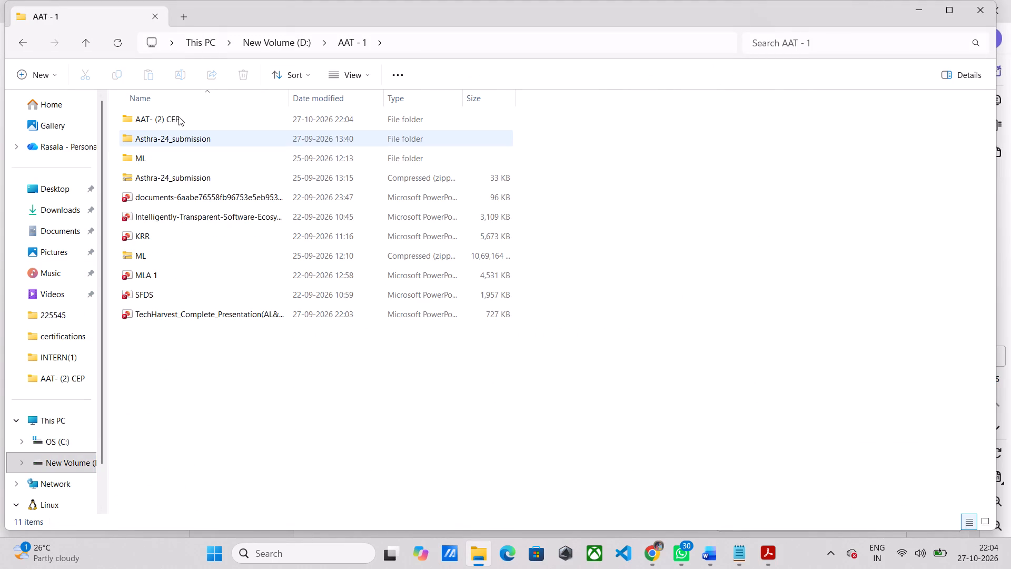
double_click(179, 116)
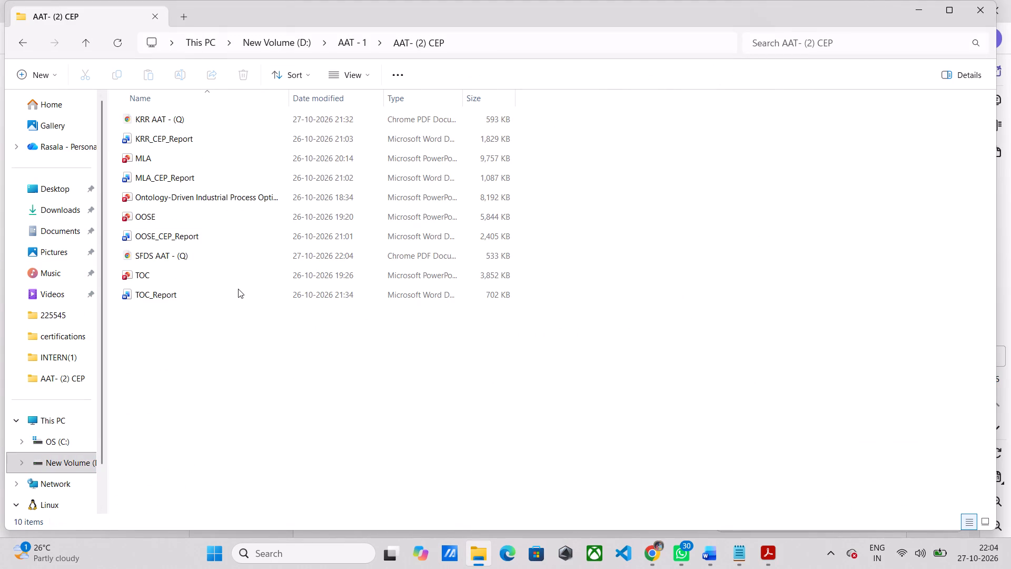
left_click(216, 260)
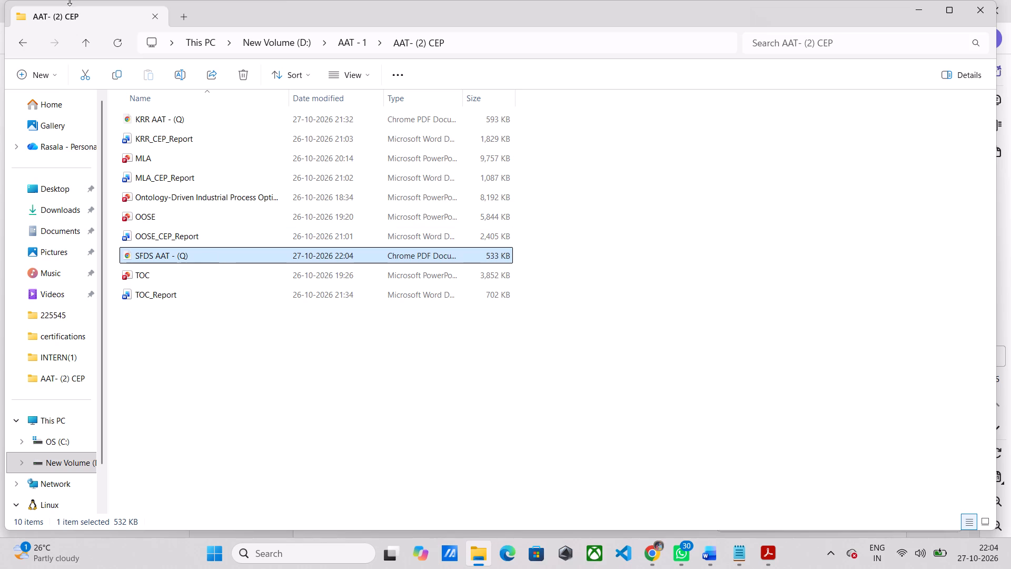
left_click(123, 82)
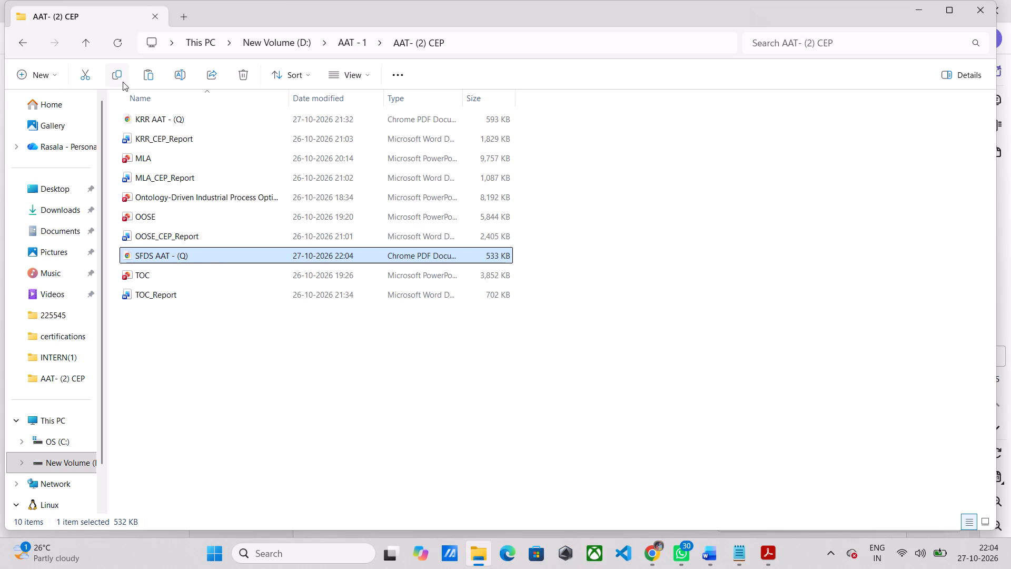
left_click(123, 82)
double_click(123, 82)
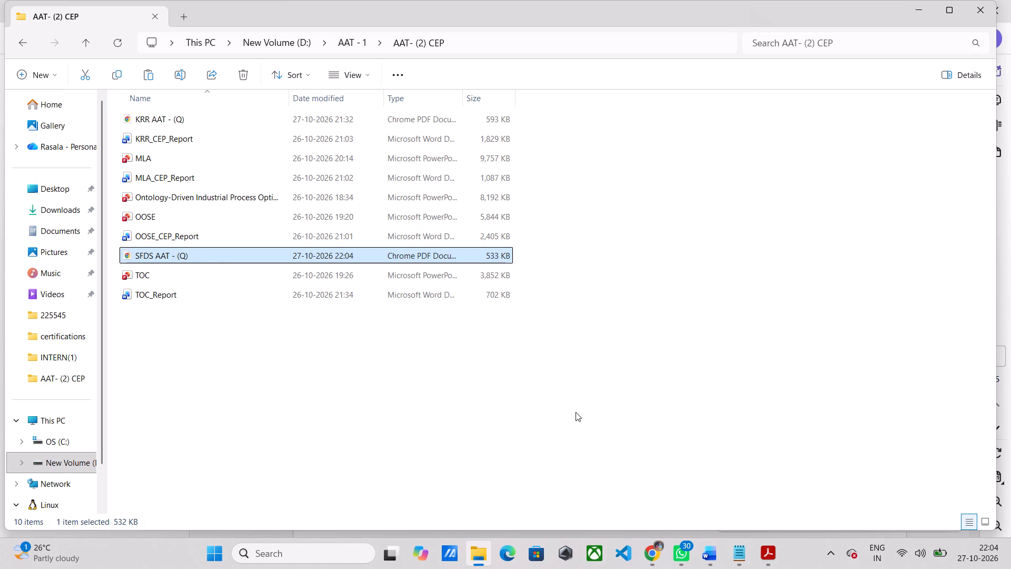